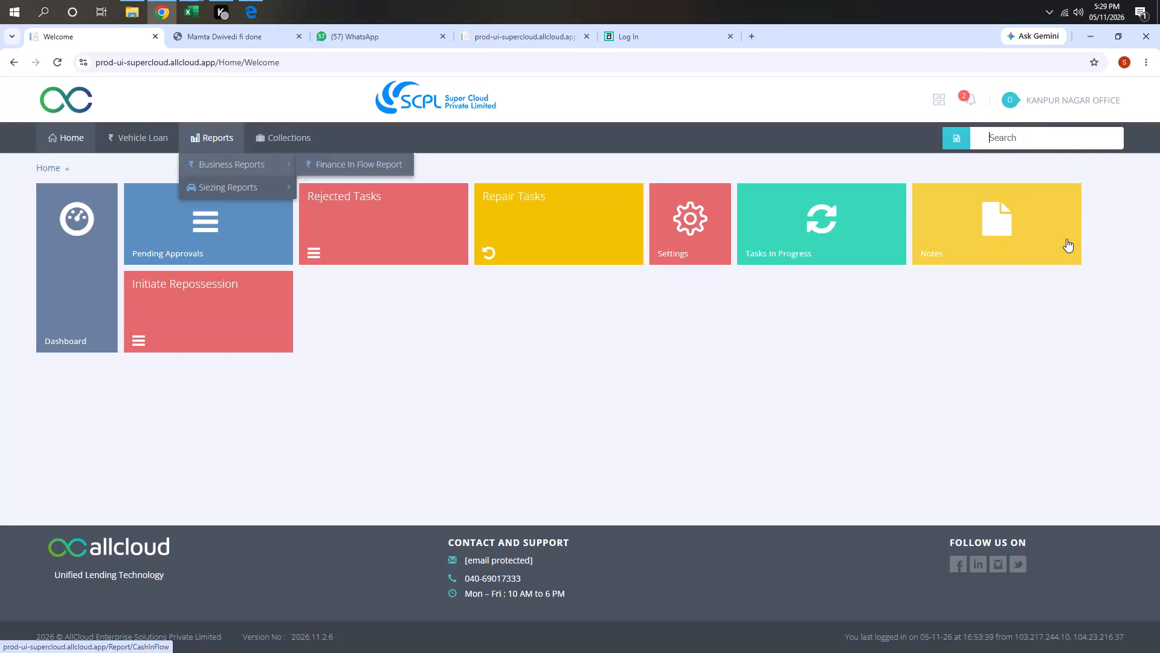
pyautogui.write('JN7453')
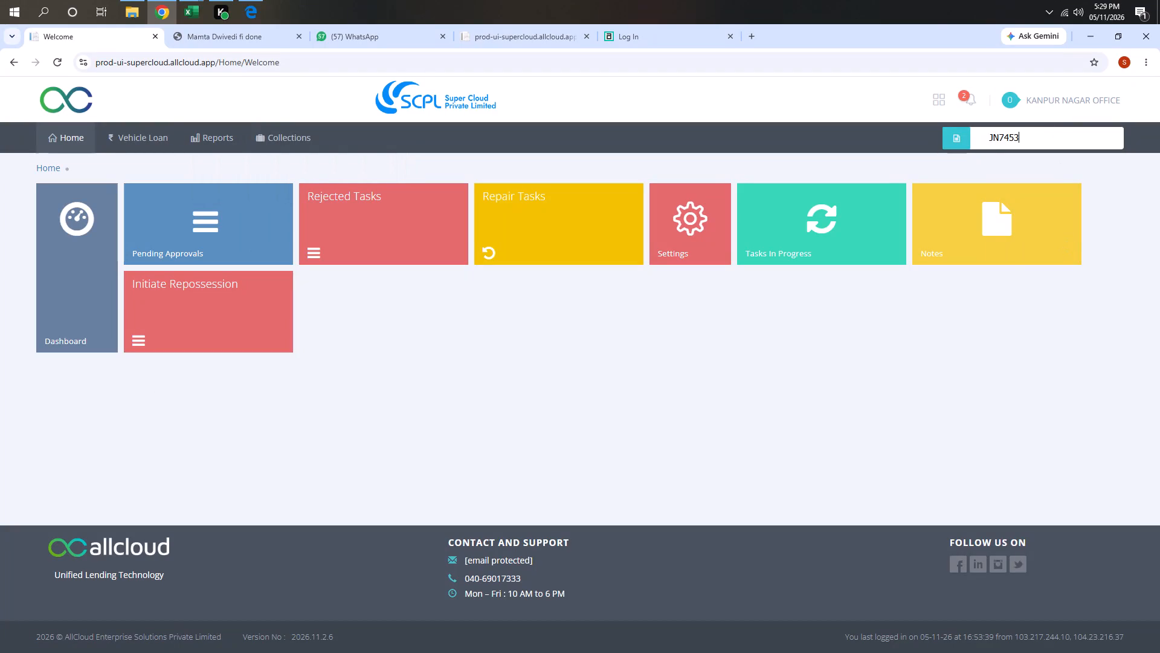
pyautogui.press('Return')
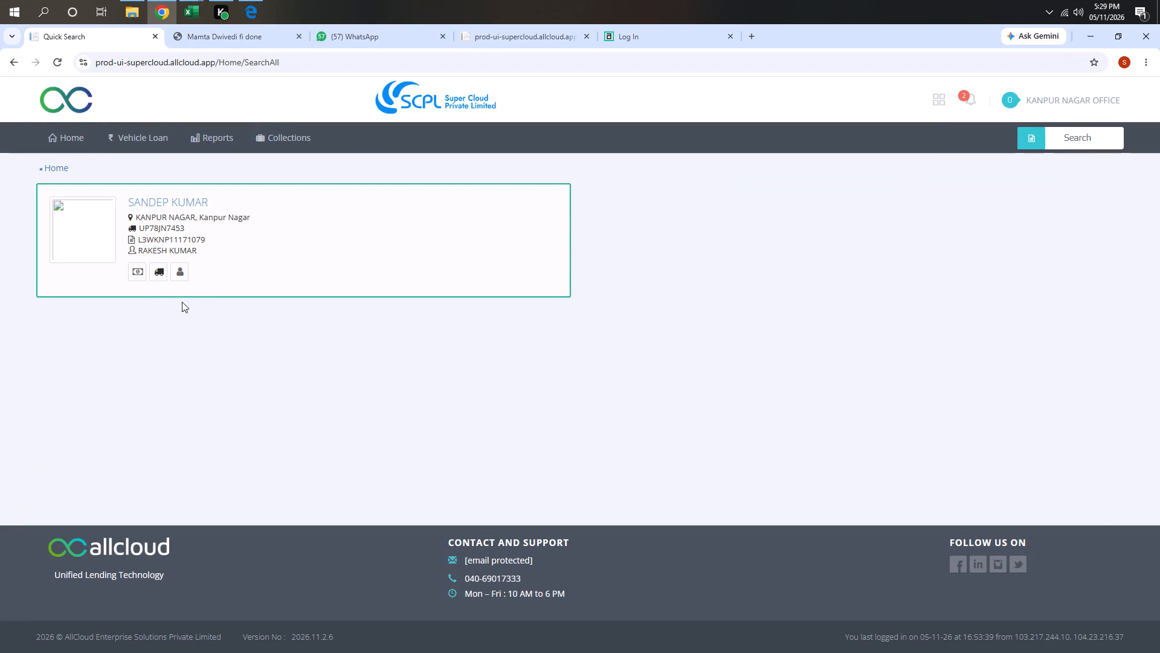
pyautogui.click(137, 276)
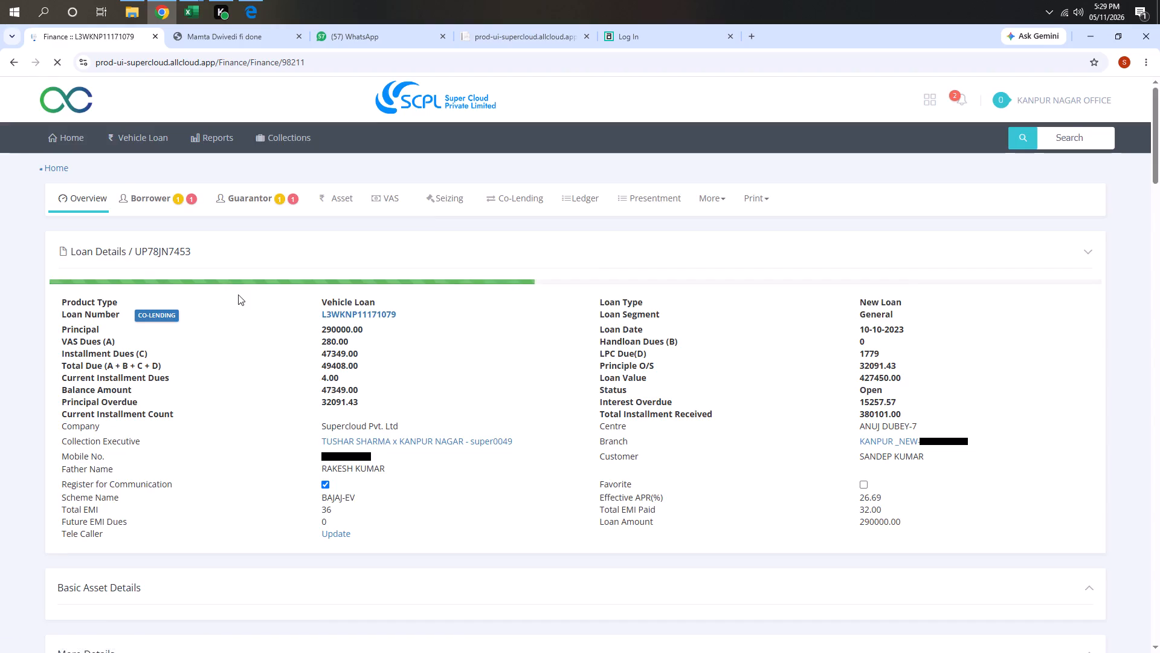
# Check the loan's installment schedule and copy the loan number from the loan details.
pyautogui.scroll(-11, 240, 299)
pyautogui.scroll(-7, 347, 412)
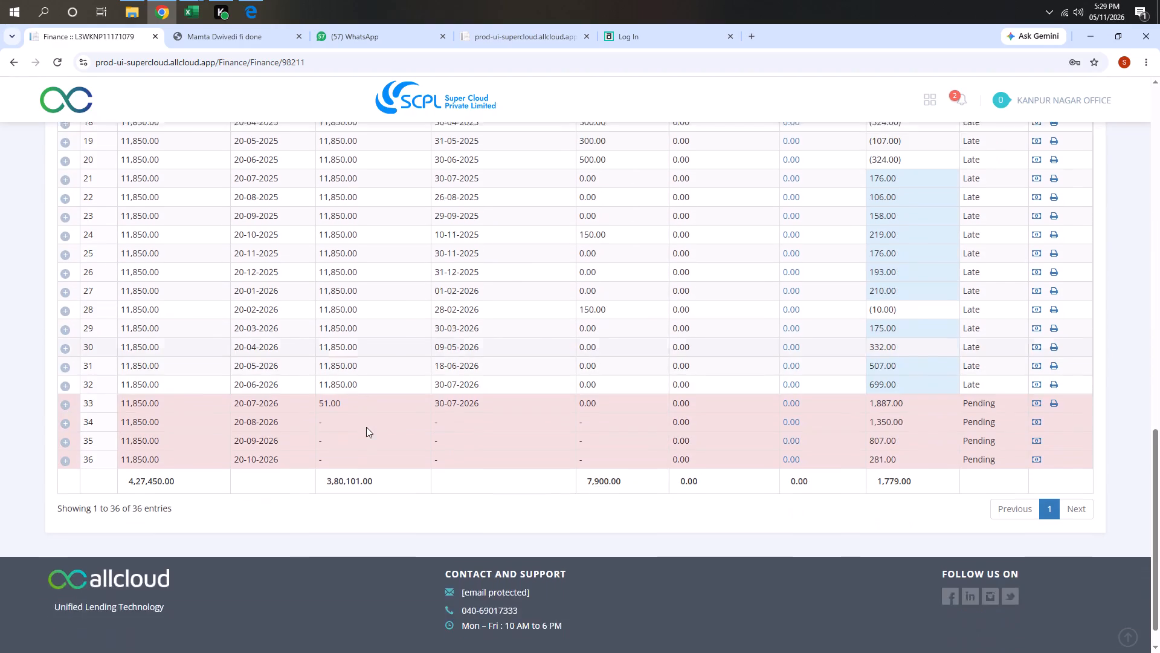
pyautogui.scroll(15, 366, 427)
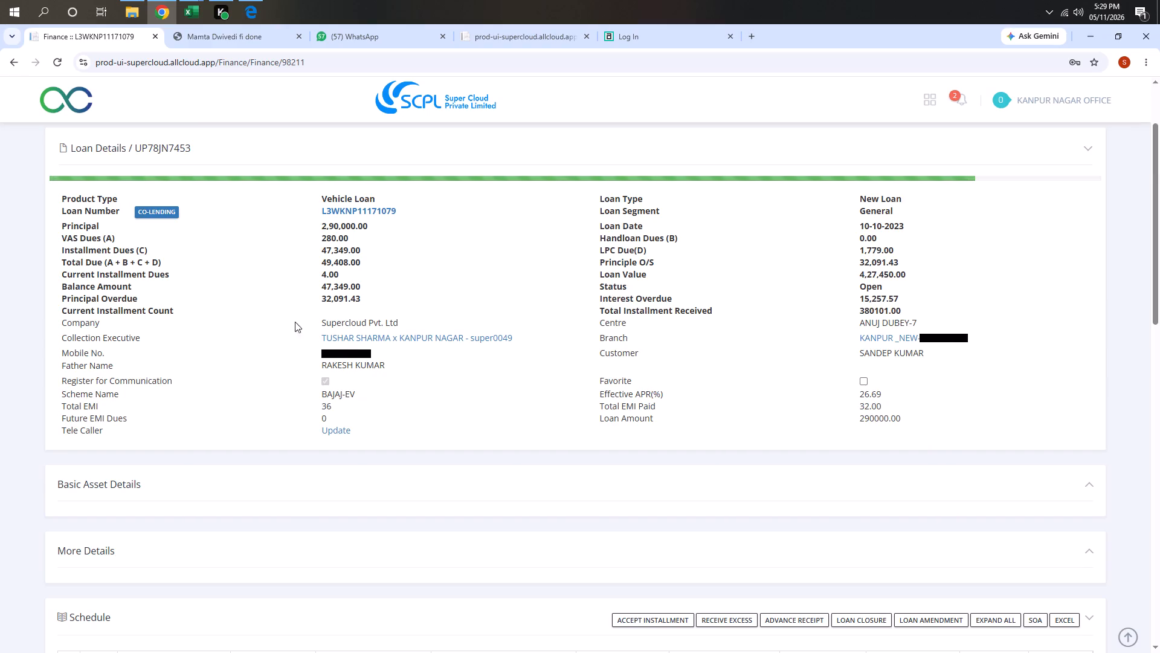
pyautogui.moveTo(410, 211); pyautogui.dragTo(322, 213)
pyautogui.hotkey('ctrl', 'c')
pyautogui.click(462, 495)
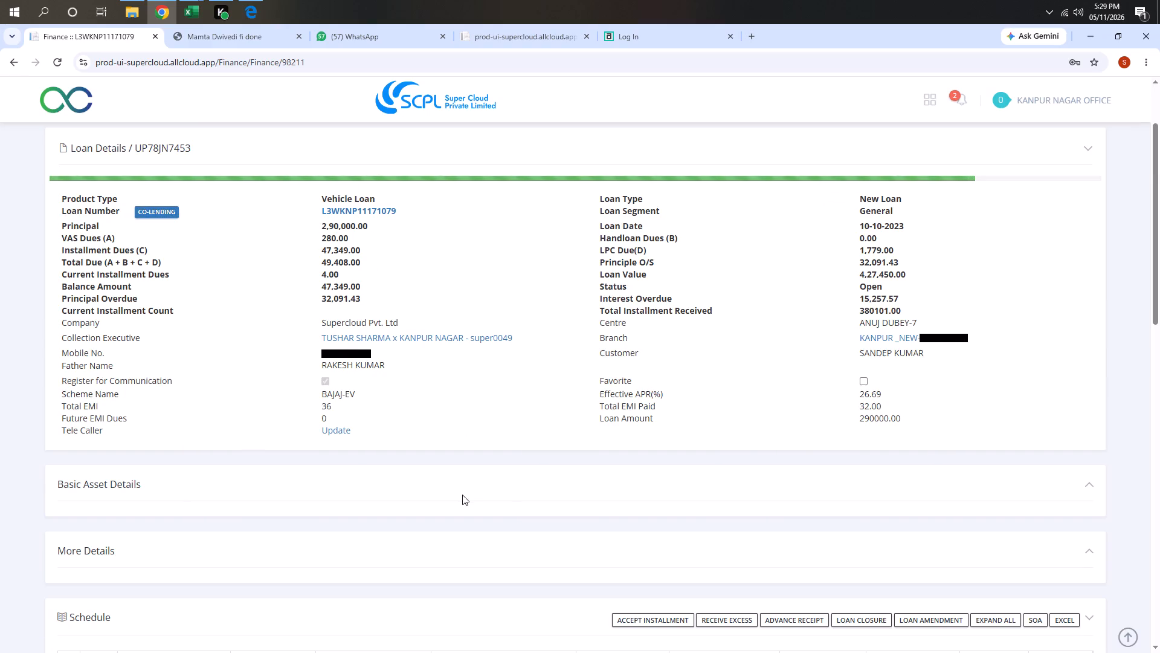
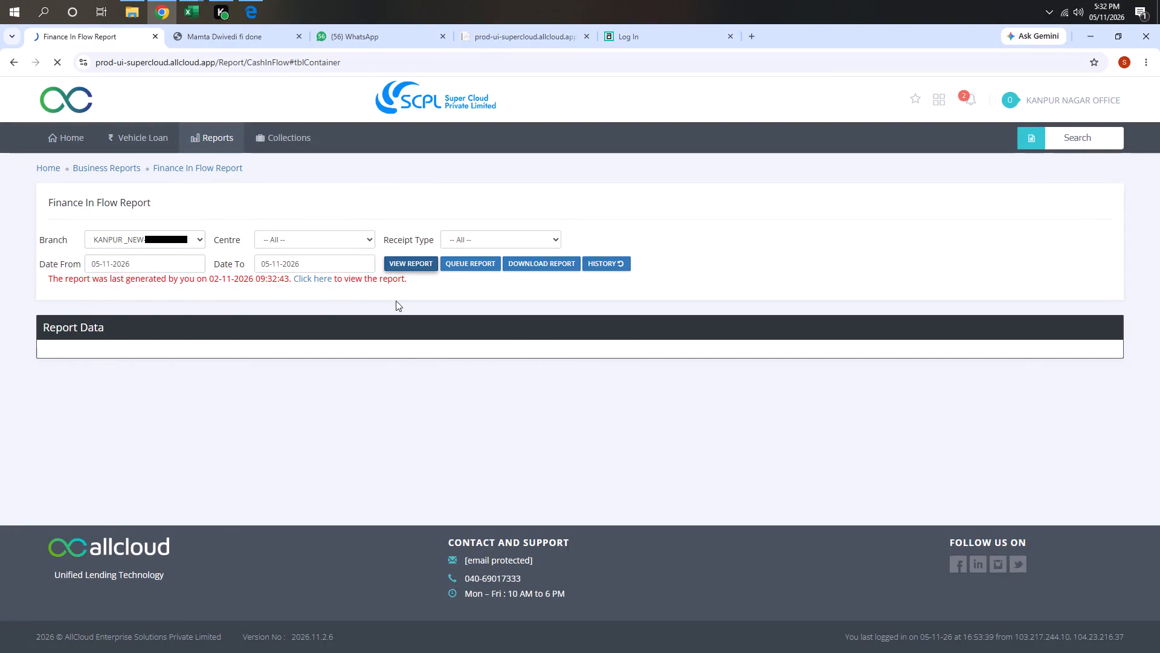
# Examine the receipt entries in the Finance In Flow Report for 05-11-2026, including the columns further along the table.
pyautogui.moveTo(434, 505); pyautogui.dragTo(464, 509)
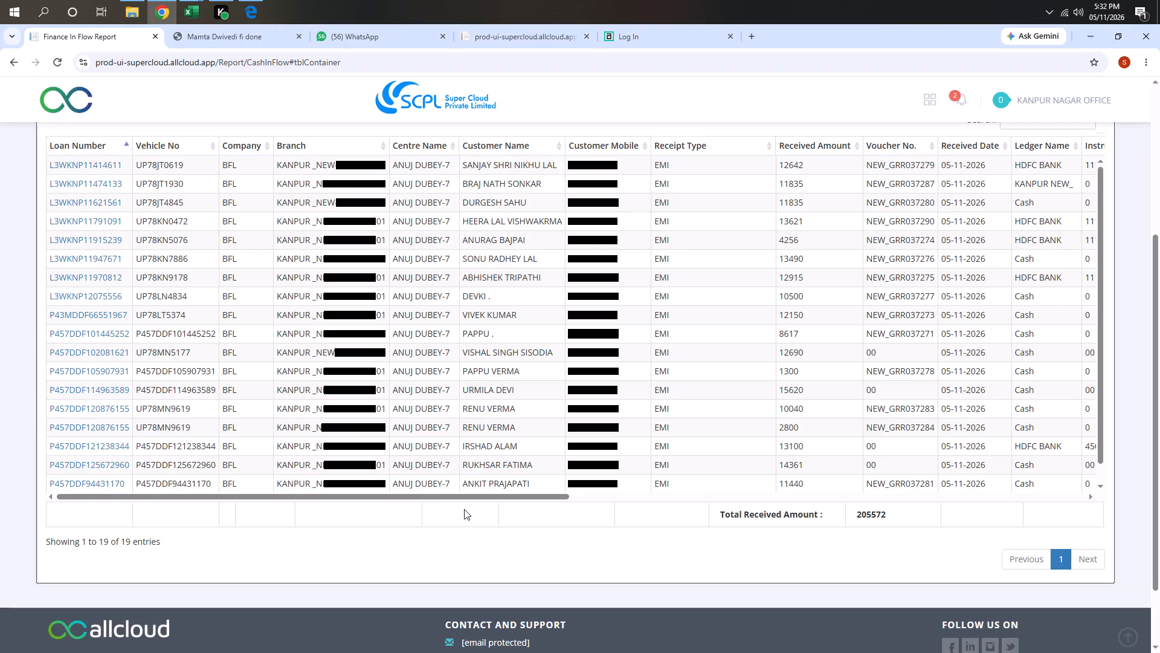
pyautogui.moveTo(464, 509); pyautogui.dragTo(465, 509)
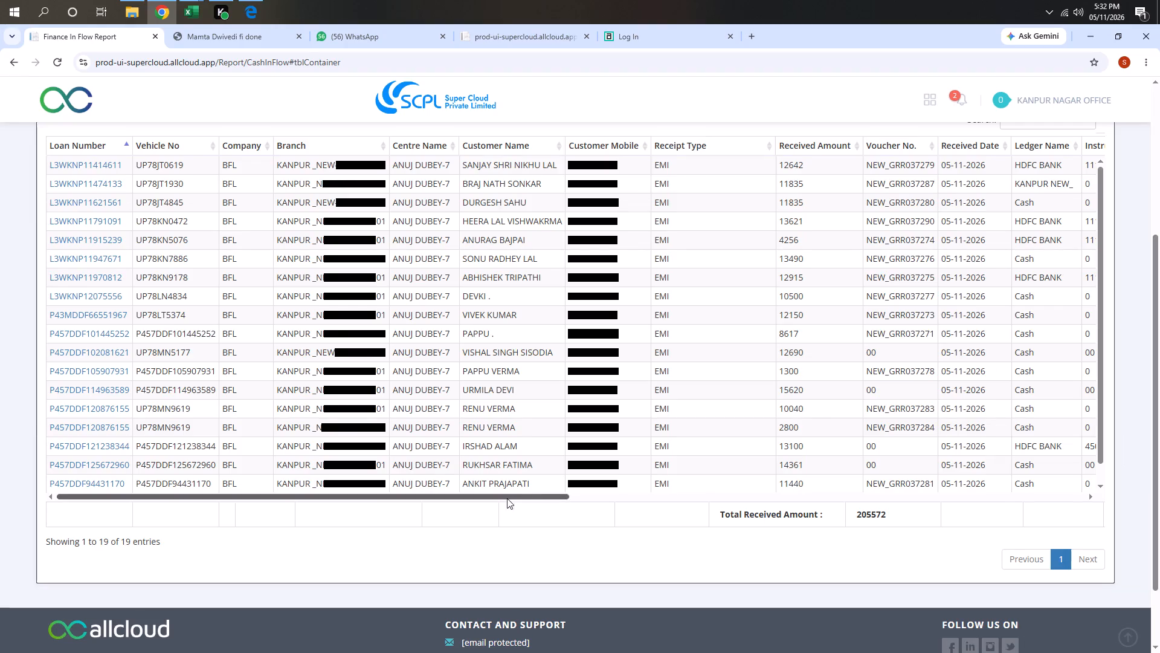
pyautogui.moveTo(509, 495); pyautogui.dragTo(538, 490)
pyautogui.scroll(3, 492, 435)
pyautogui.scroll(-2, 494, 420)
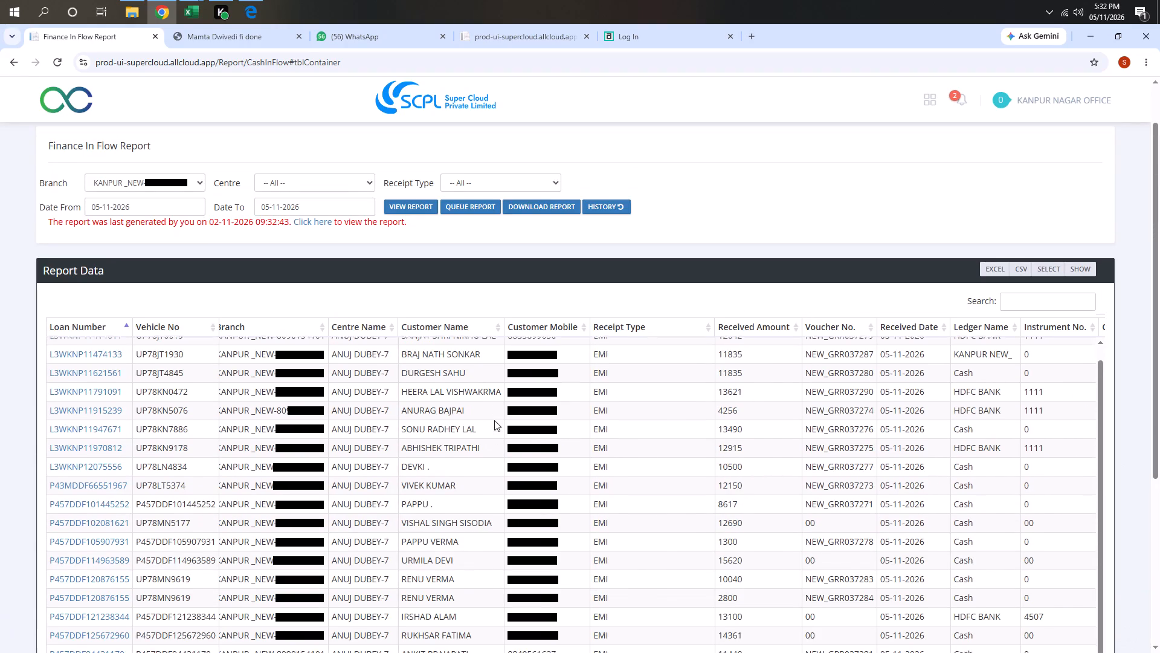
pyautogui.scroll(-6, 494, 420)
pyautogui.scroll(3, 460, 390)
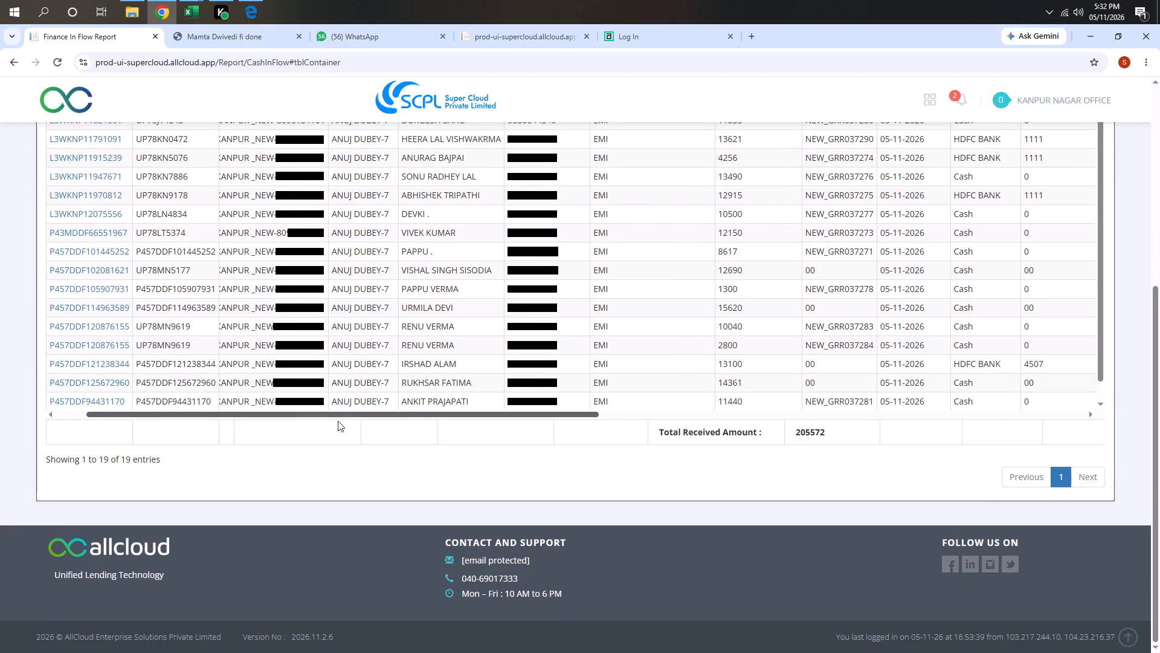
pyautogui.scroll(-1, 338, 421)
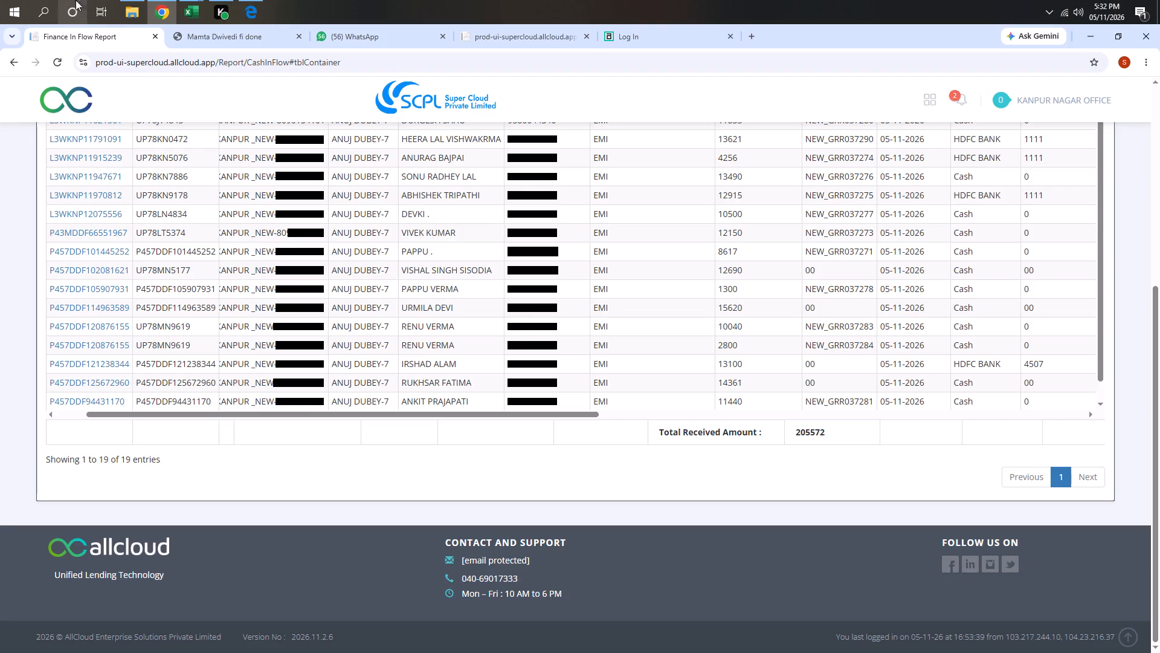
# Switch to File Explorer and open the JANUARY folder inside TUSHAR > 2026.
pyautogui.click(132, 18)
pyautogui.click(63, 178)
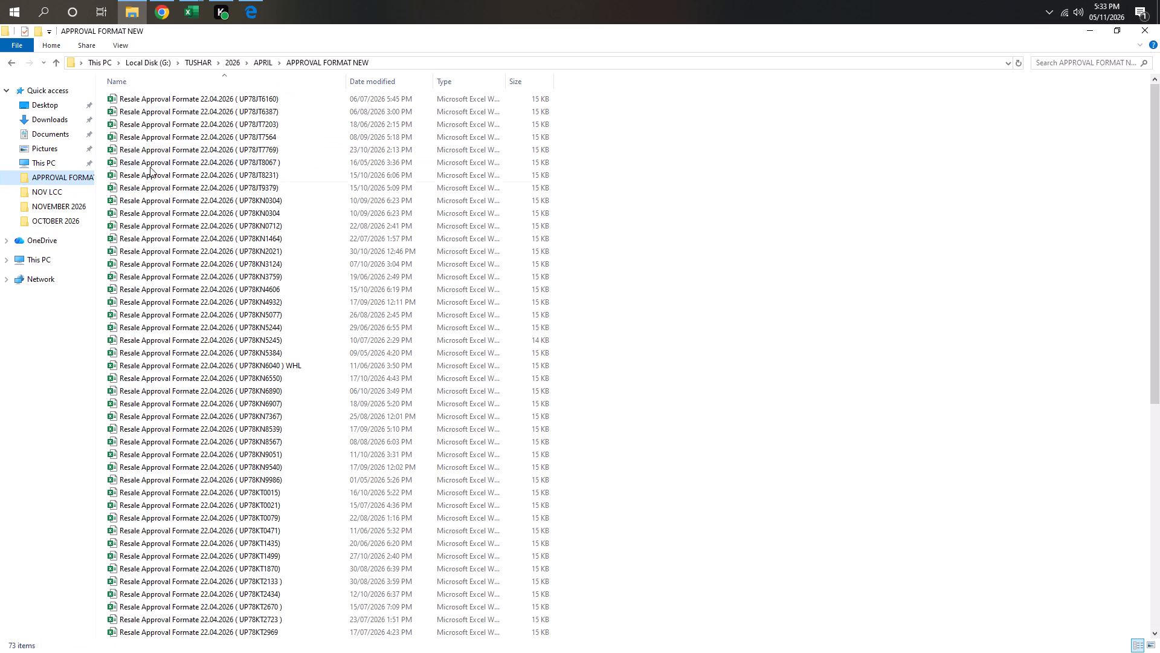
pyautogui.click(57, 203)
pyautogui.click(51, 178)
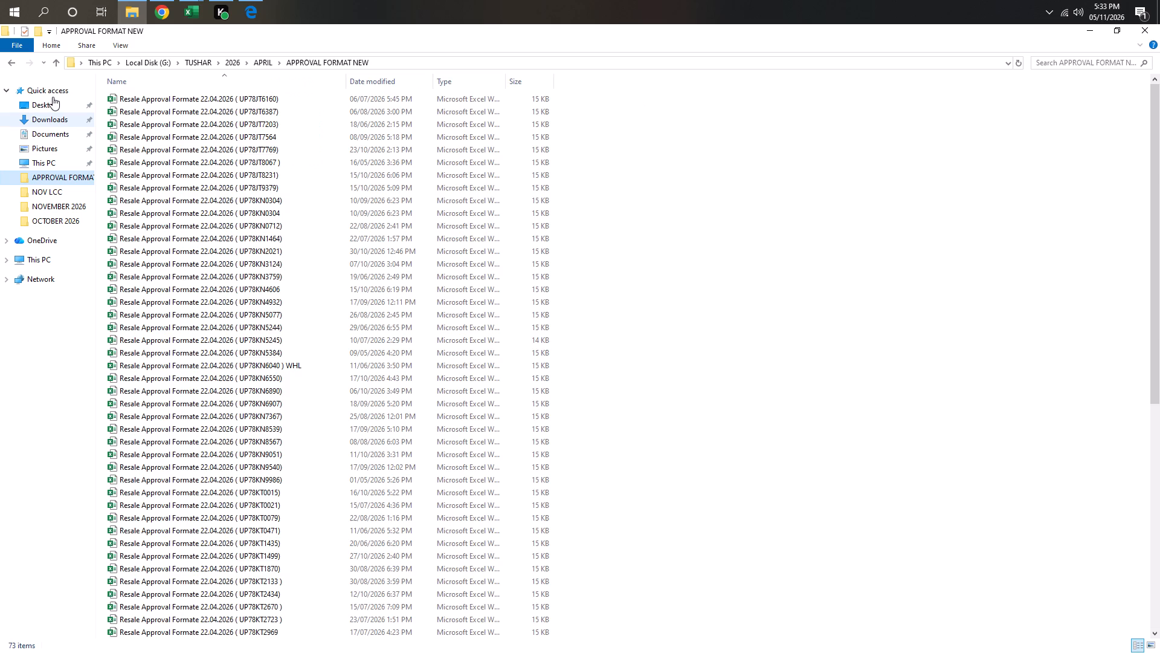
pyautogui.click(53, 67)
pyautogui.click(53, 66)
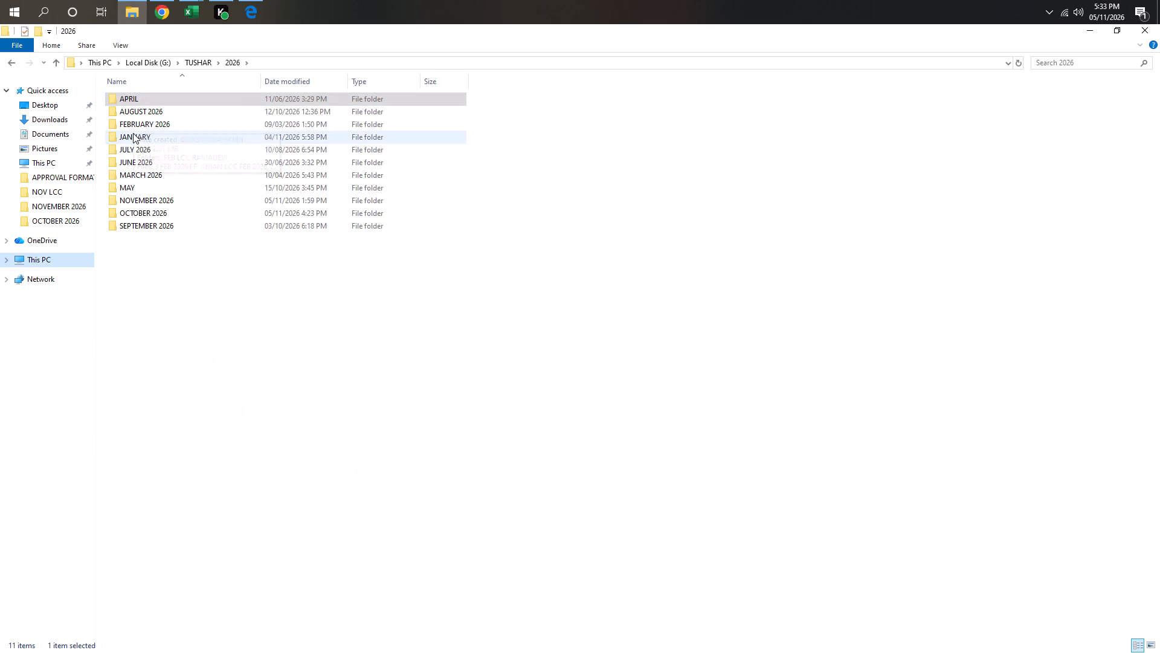
pyautogui.doubleClick(133, 133)
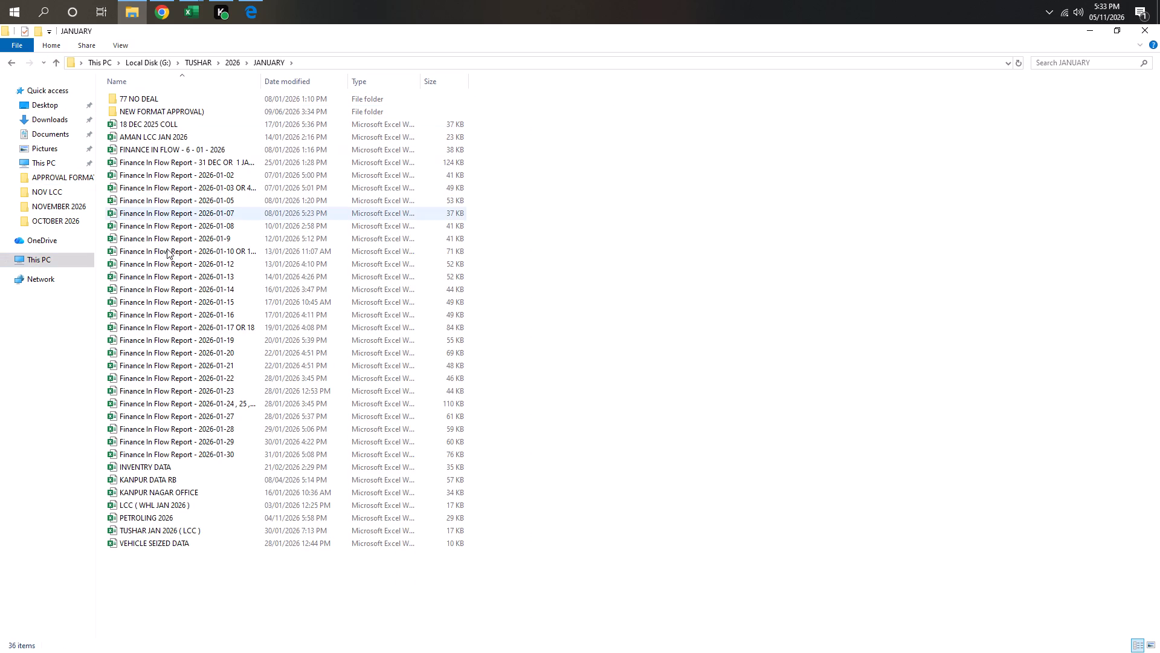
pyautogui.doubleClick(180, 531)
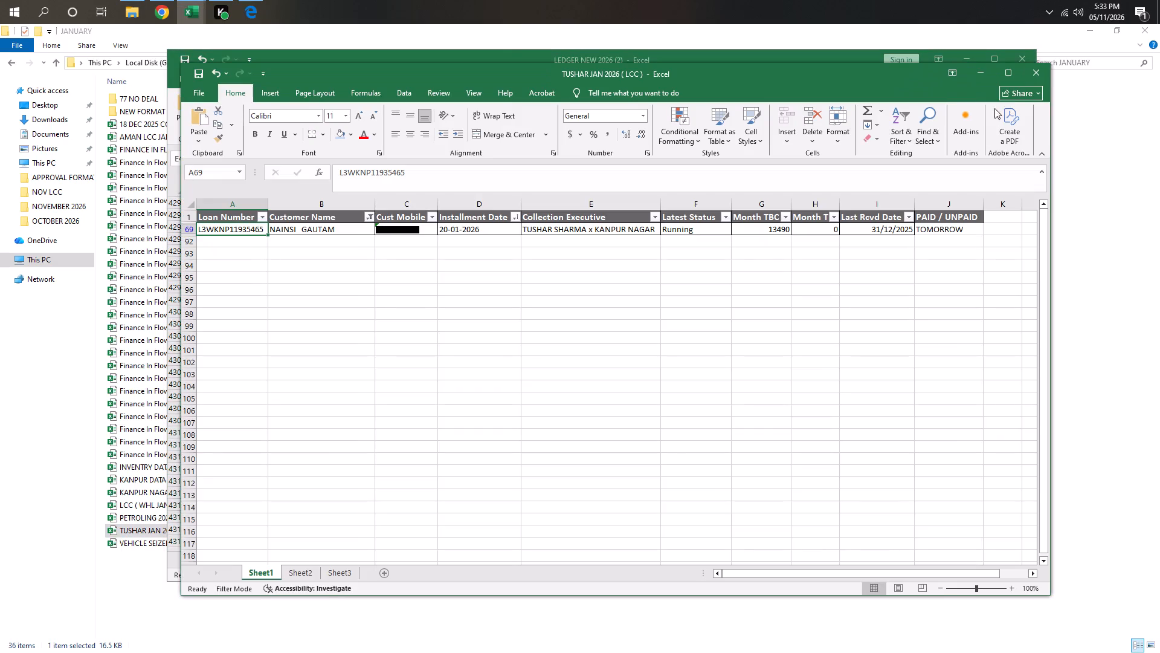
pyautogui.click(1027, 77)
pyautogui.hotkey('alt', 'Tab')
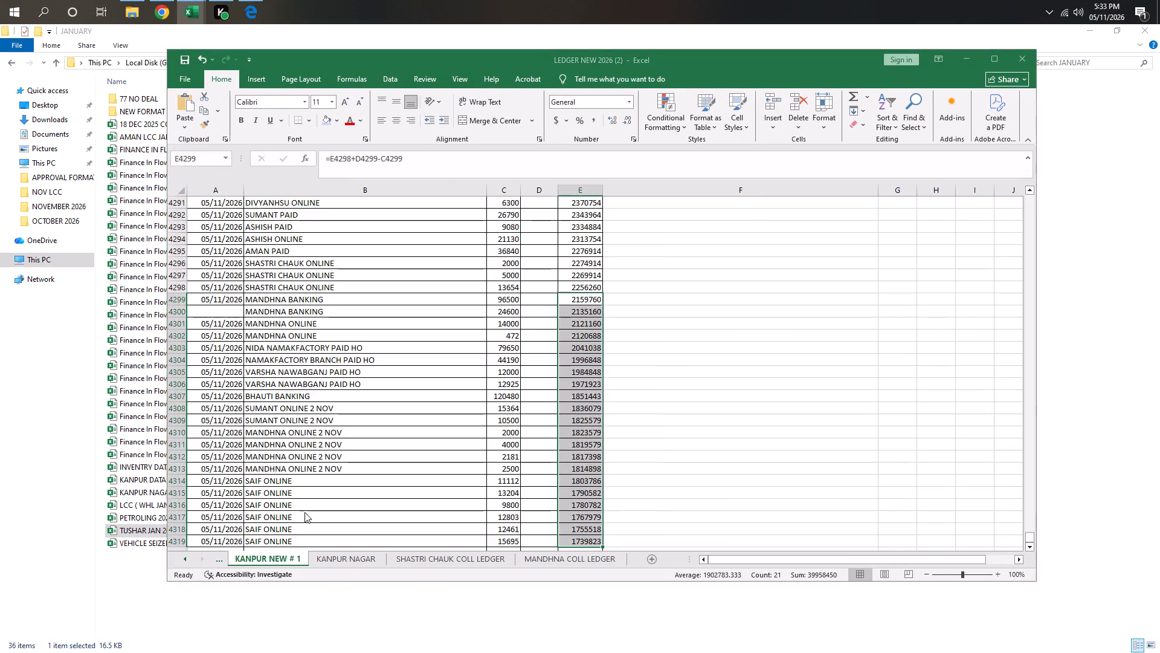
# Open the PETROLING 2026 workbook from the JANUARY folder.
pyautogui.doubleClick(174, 519)
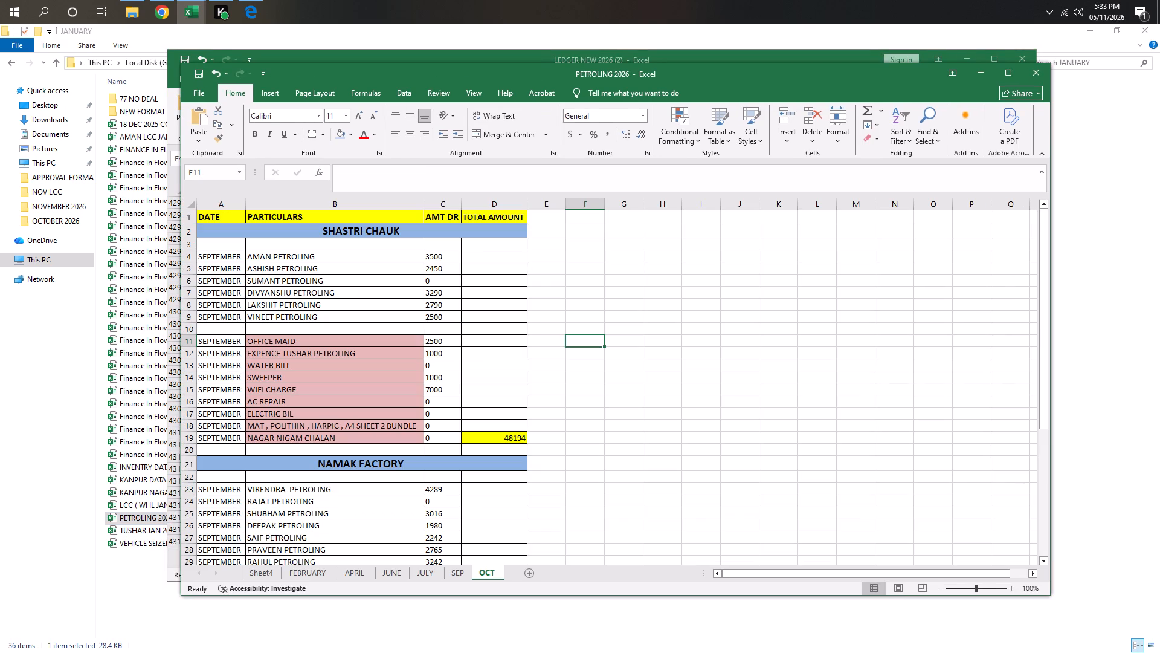
# Set the SUMANT PETROLING amount in the SHASTRI CHAUK section of the OCT sheet to 3500.
pyautogui.click(441, 281)
pyautogui.write('3500')
pyautogui.press('Return')
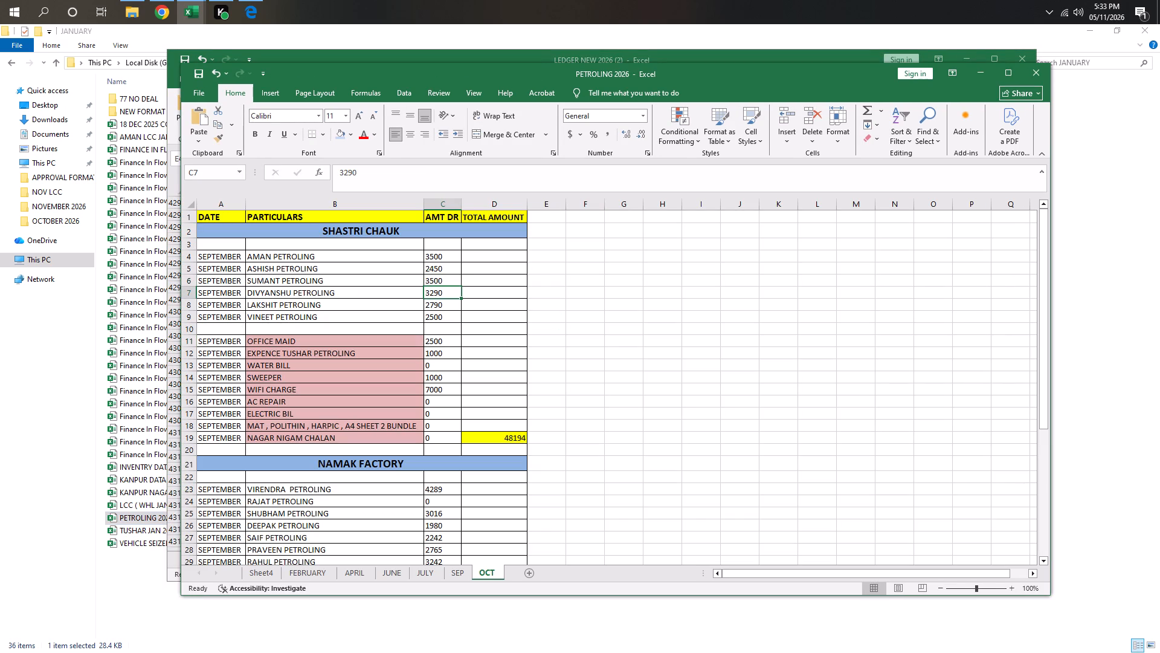
# Set the WATER BILL amount in the SHASTRI CHAUK section to 400.
pyautogui.click(352, 380)
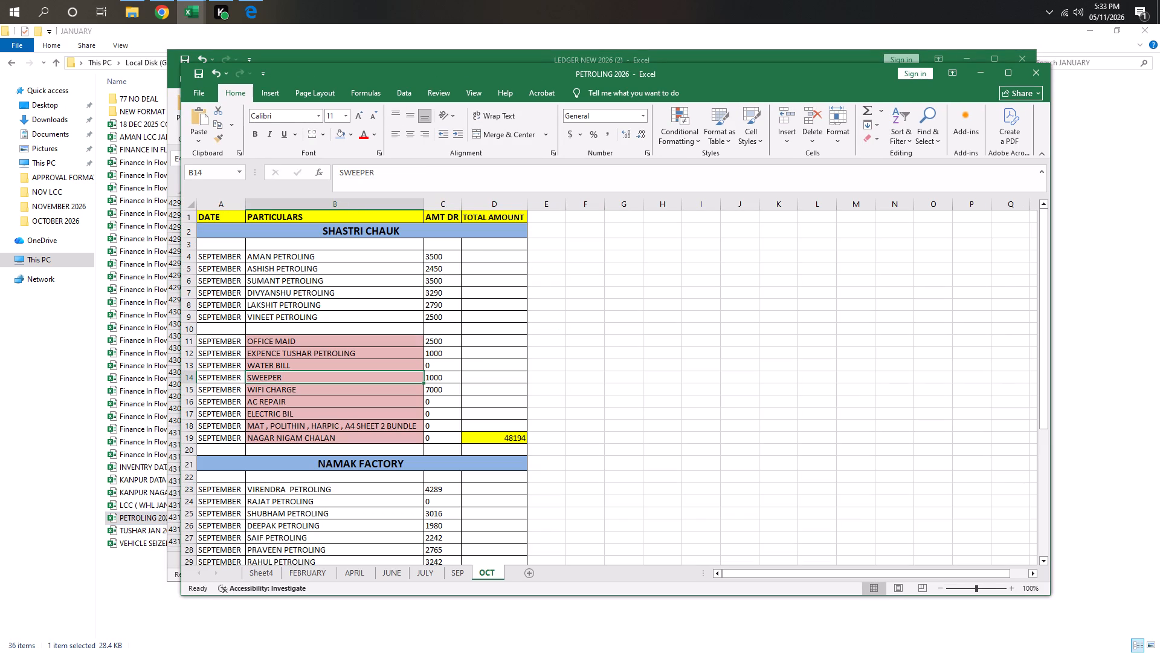
pyautogui.click(355, 404)
pyautogui.click(358, 355)
pyautogui.click(405, 337)
pyautogui.hotkey('shift', 'space')
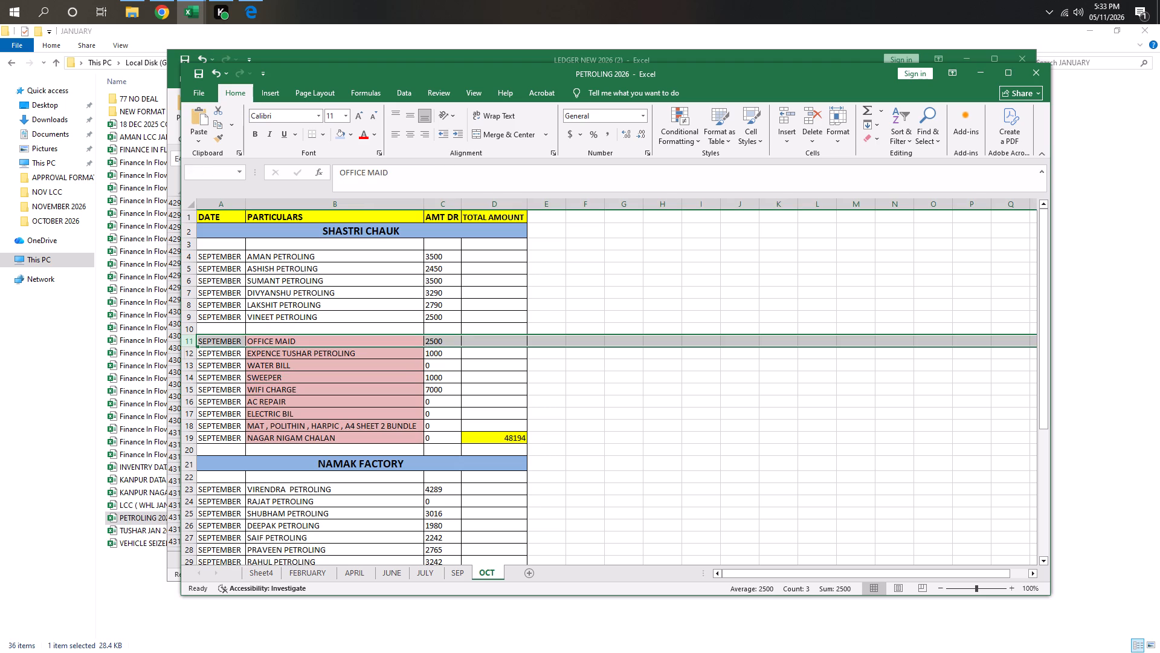
pyautogui.click(436, 342)
pyautogui.click(373, 362)
pyautogui.click(399, 356)
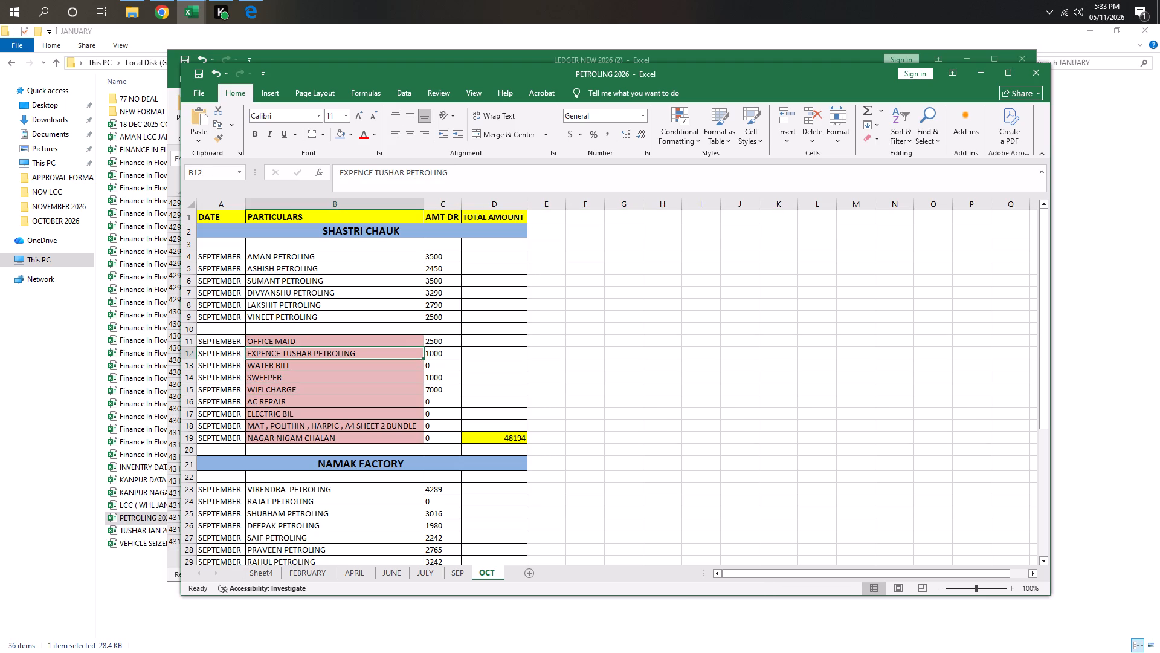
pyautogui.click(419, 362)
pyautogui.click(424, 368)
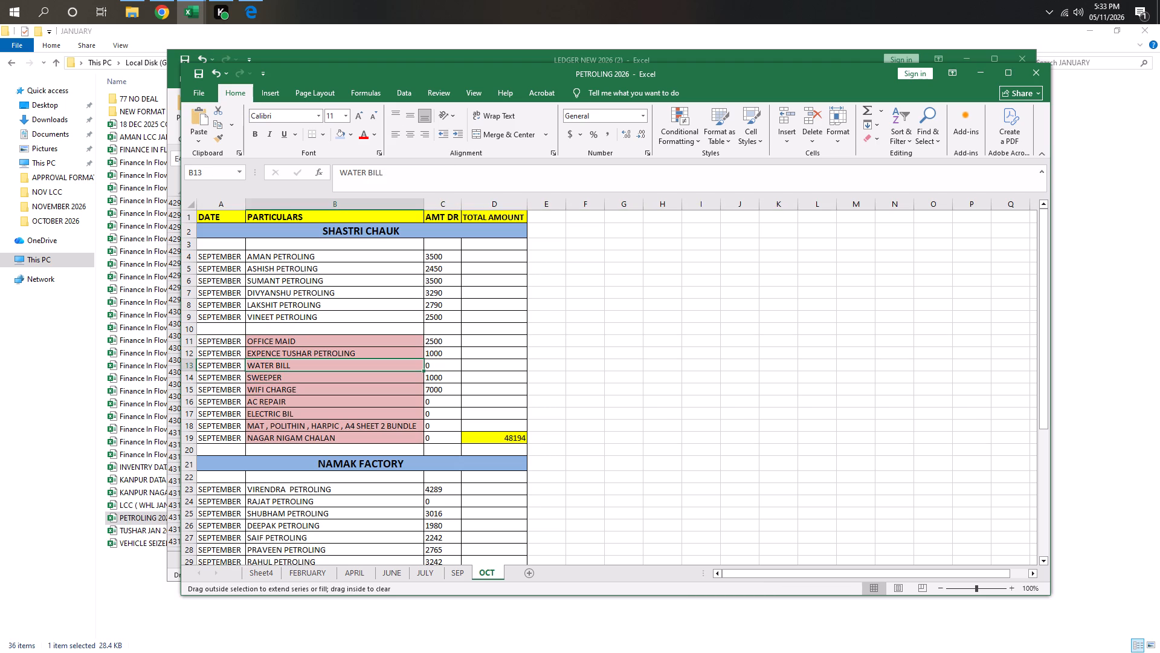
pyautogui.click(433, 366)
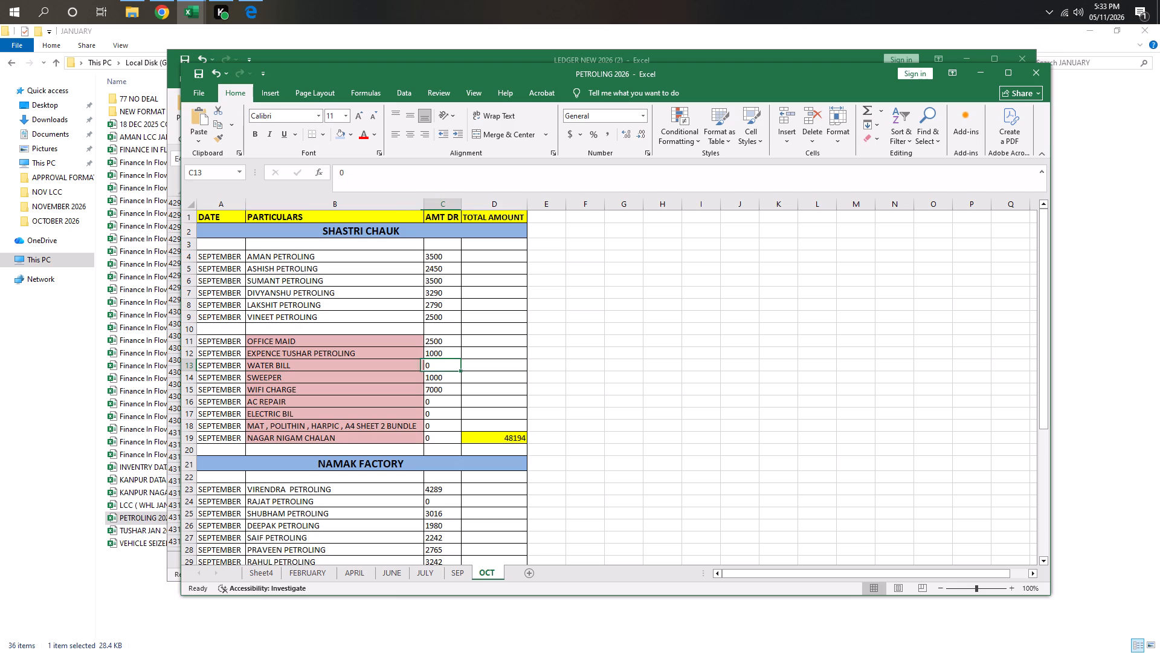
pyautogui.write('400')
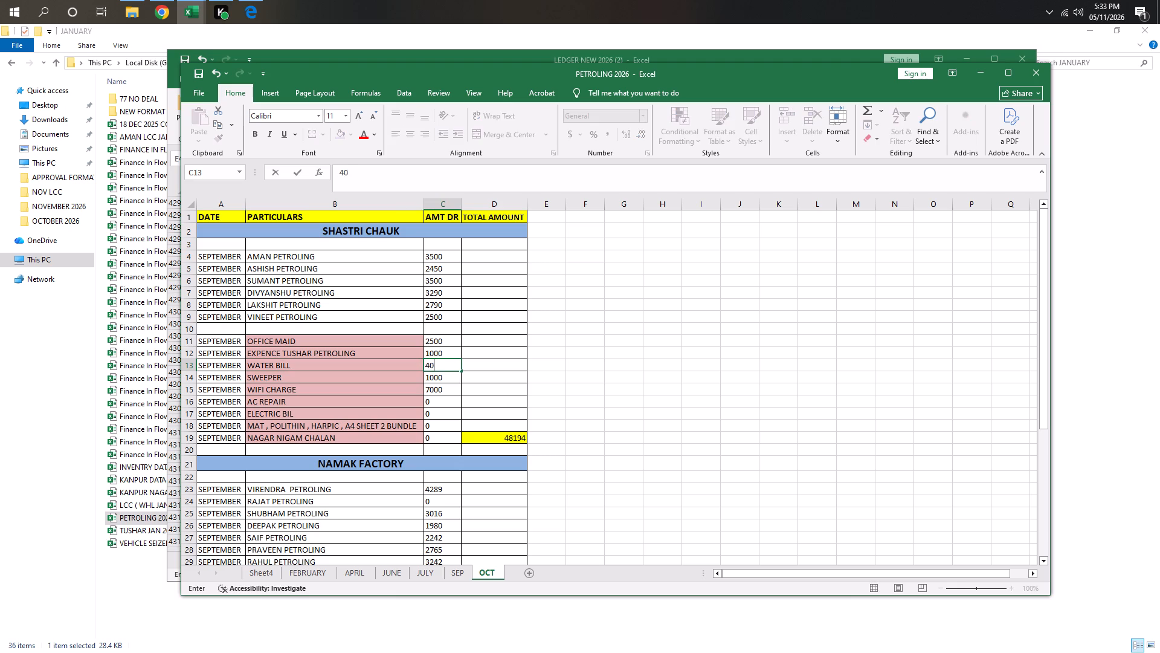
pyautogui.press('Return')
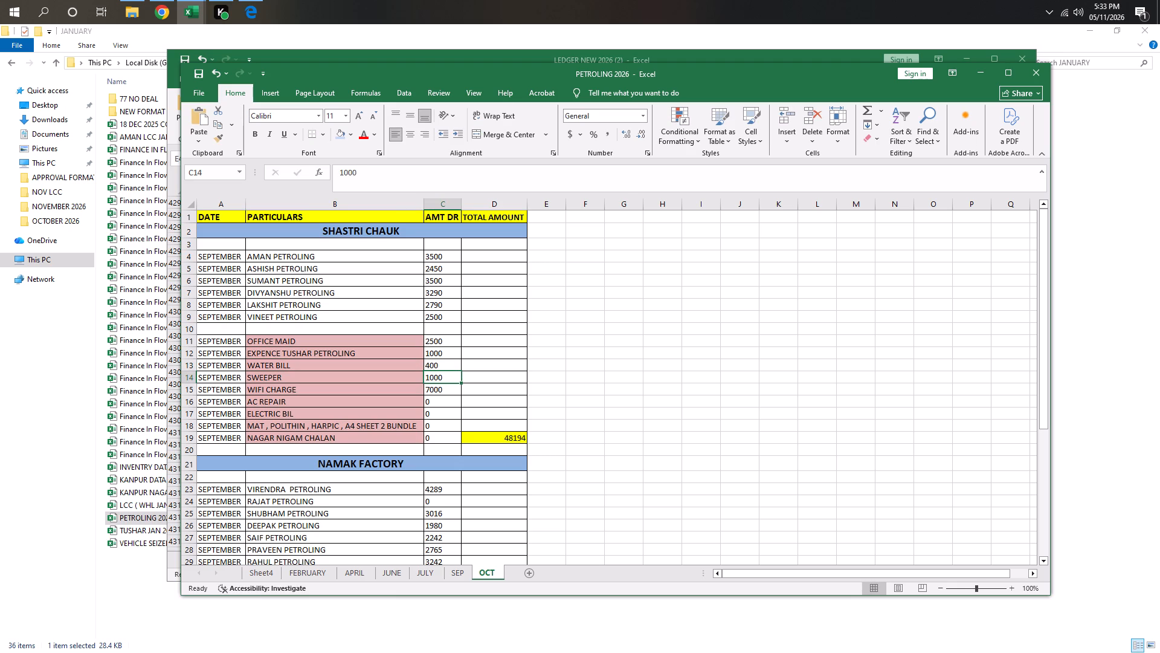
# Delete the WIFI CHARGE and AC REPAIR rows from the SHASTRI CHAUK section.
pyautogui.click(376, 391)
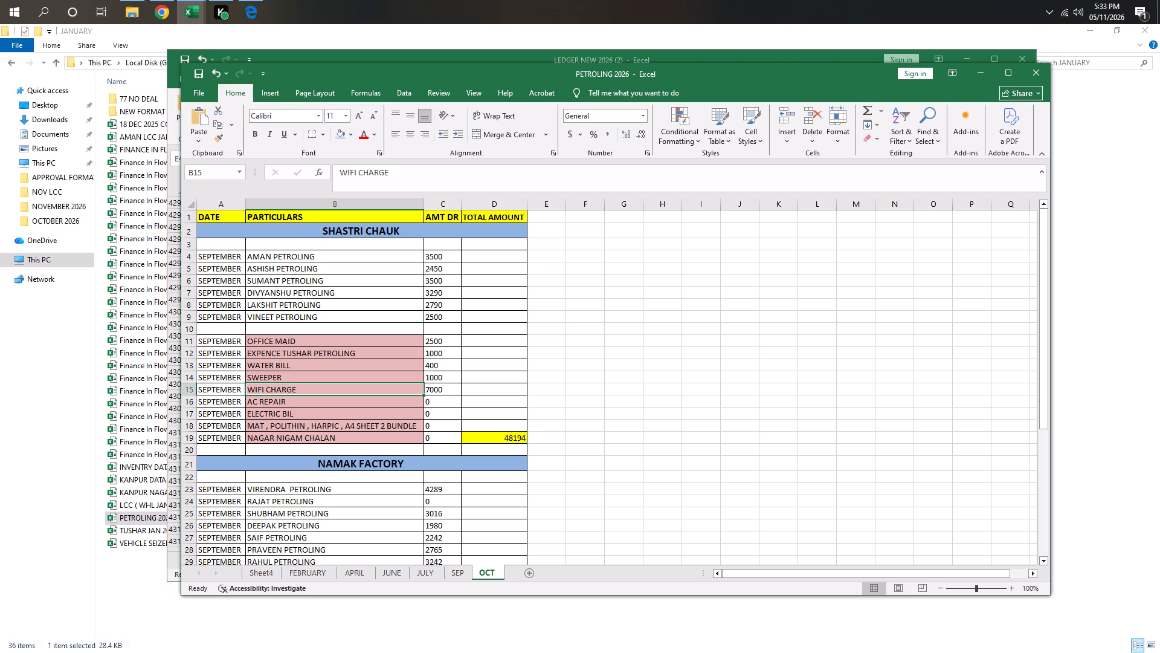
pyautogui.click(414, 388)
pyautogui.hotkey('shift', 'space')
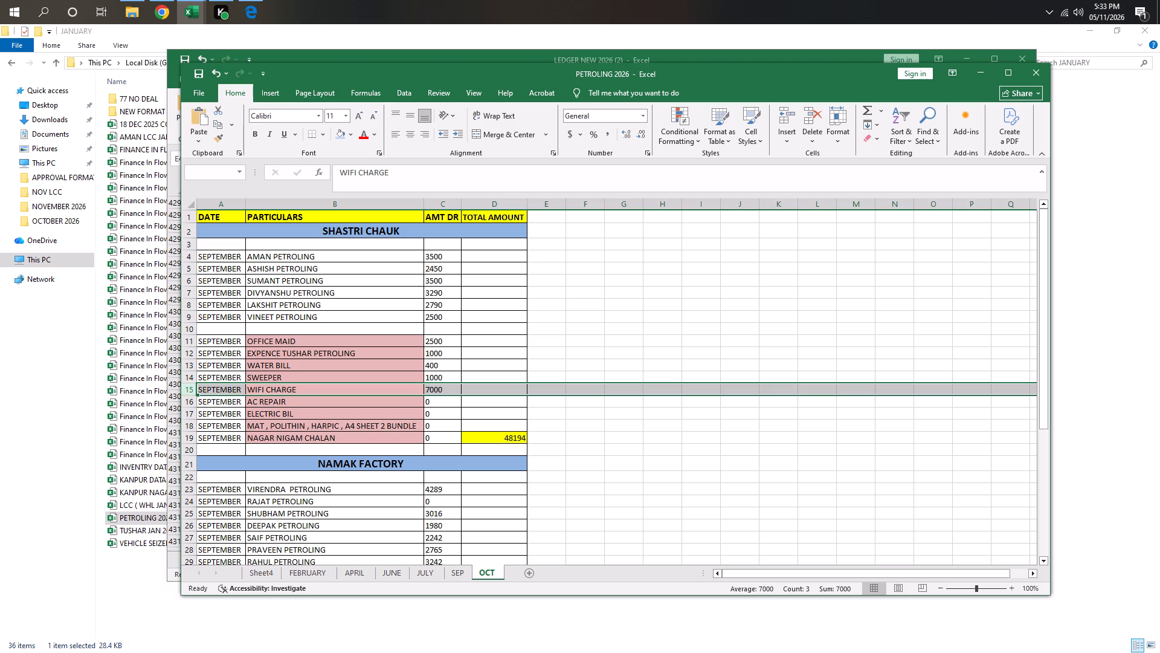
pyautogui.hotkey('ctrl', '-')
pyautogui.hotkey('ctrl', '-')
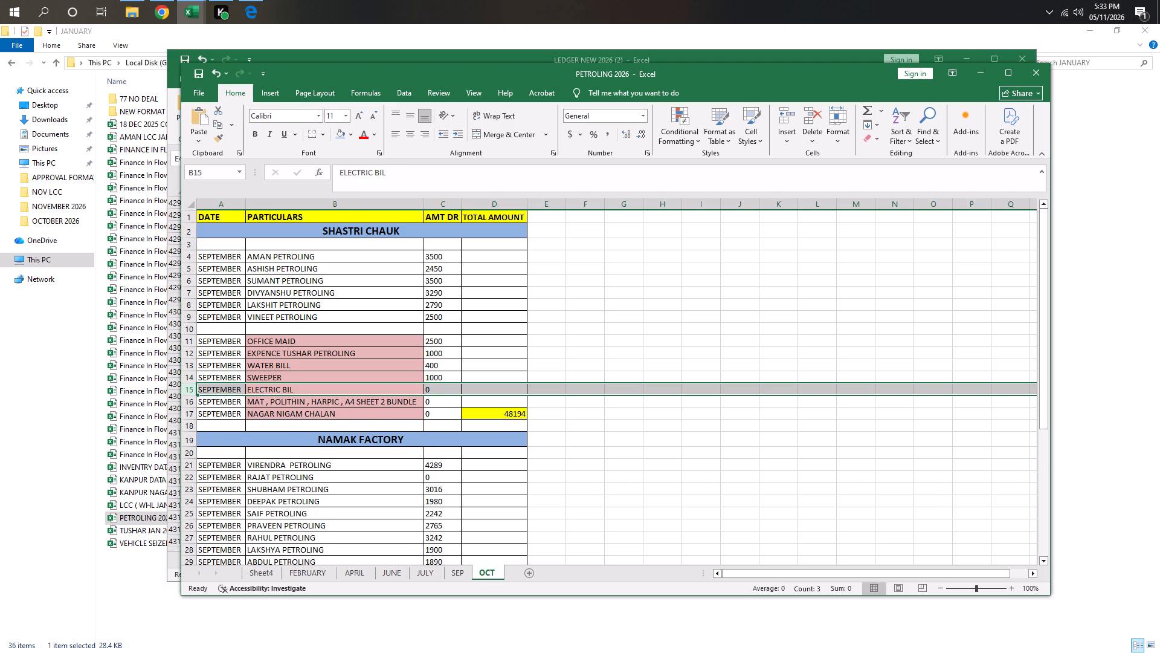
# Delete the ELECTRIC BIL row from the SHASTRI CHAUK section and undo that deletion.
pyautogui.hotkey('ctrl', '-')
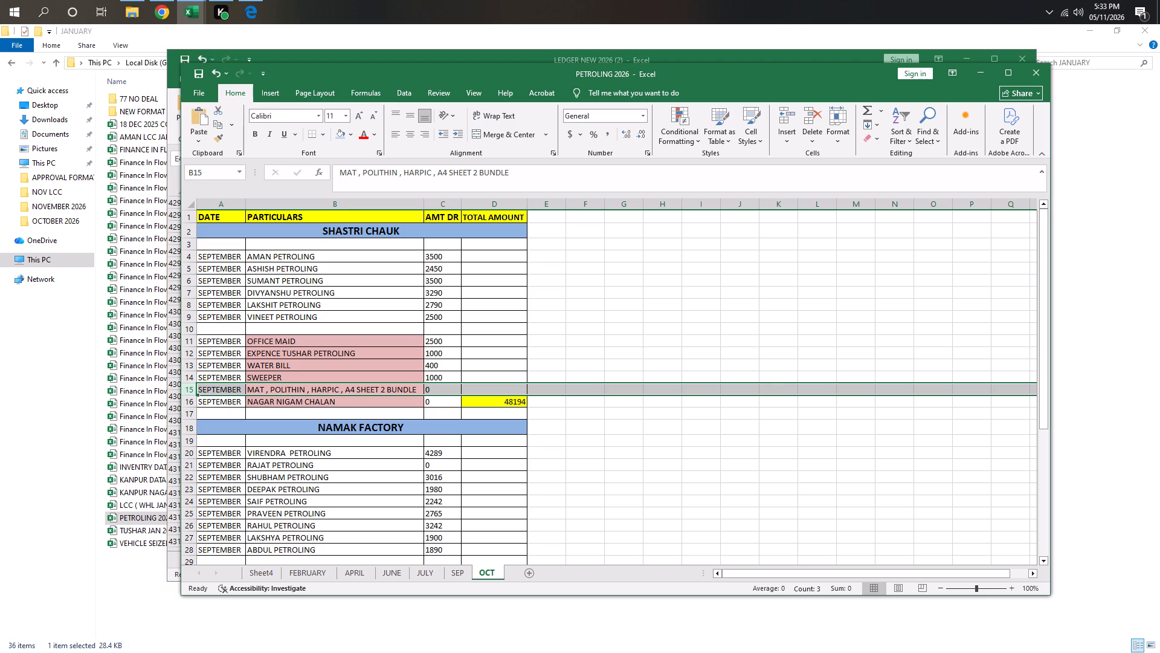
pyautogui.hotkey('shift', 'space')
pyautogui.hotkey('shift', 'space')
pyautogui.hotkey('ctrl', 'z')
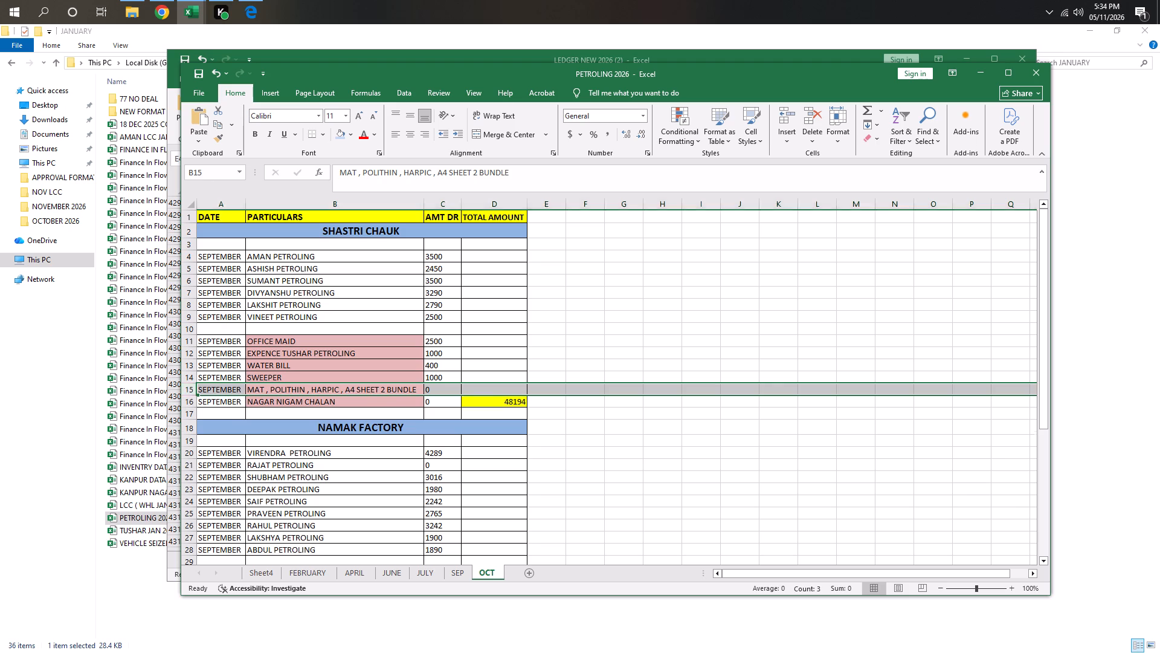
# Set the ELECTRIC BIL amount in the SHASTRI CHAUK section to 10000.
pyautogui.press('Right')
pyautogui.write('10000')
pyautogui.hotkey('shift', 'Return')
# Replace the MAT, POLITHIN, HARPIC, A4 SHEET 2 BUNDLE label with A4SHEET and set its amount to 600.
pyautogui.click(424, 401)
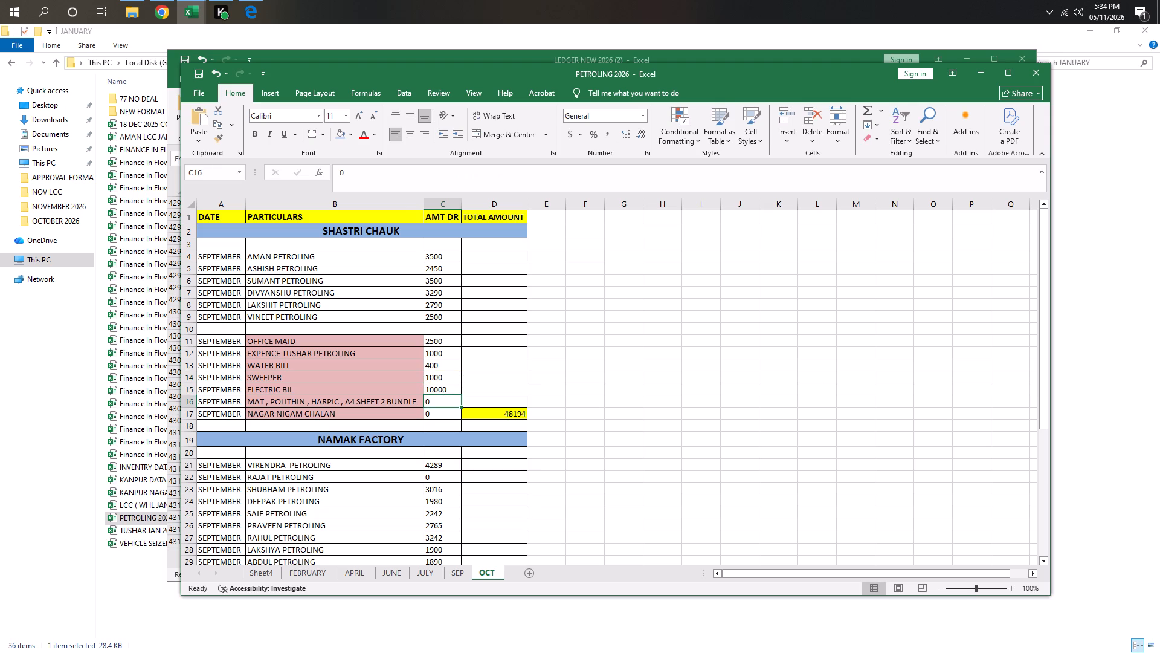
pyautogui.click(405, 407)
pyautogui.hotkey('shift', 'space')
pyautogui.click(405, 400)
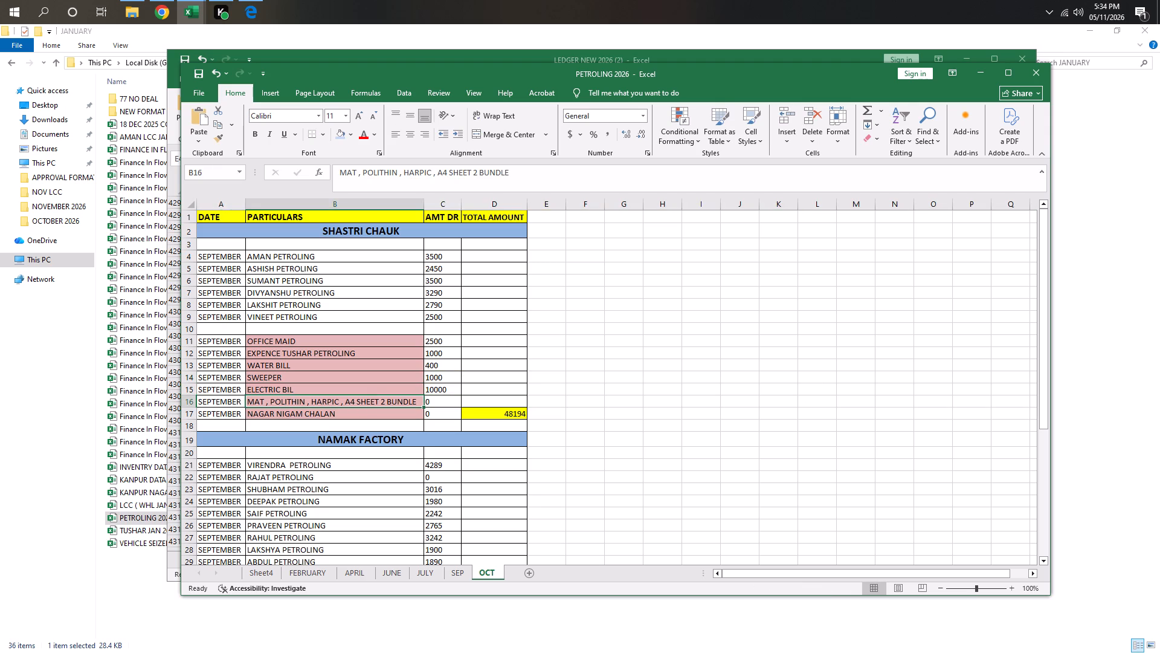
pyautogui.click(437, 403)
pyautogui.click(385, 403)
pyautogui.press('BackSpace')
pyautogui.press('BackSpace')
pyautogui.write('A4SHEE')
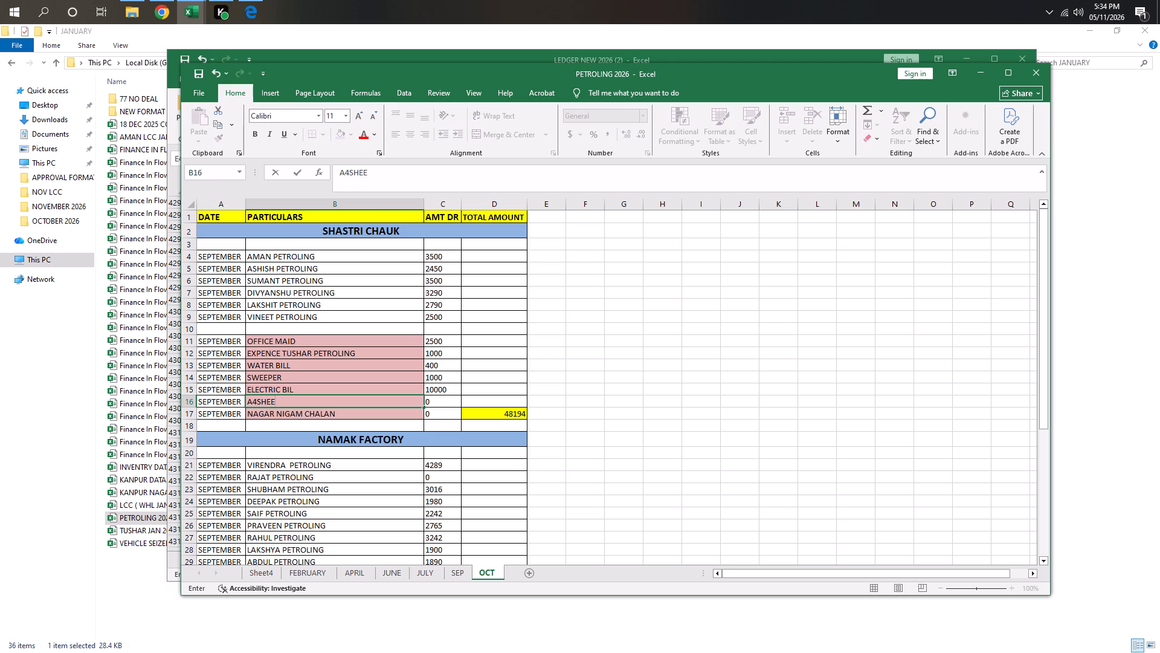
pyautogui.press('t')
pyautogui.press('Tab')
pyautogui.write('600')
pyautogui.press('Return')
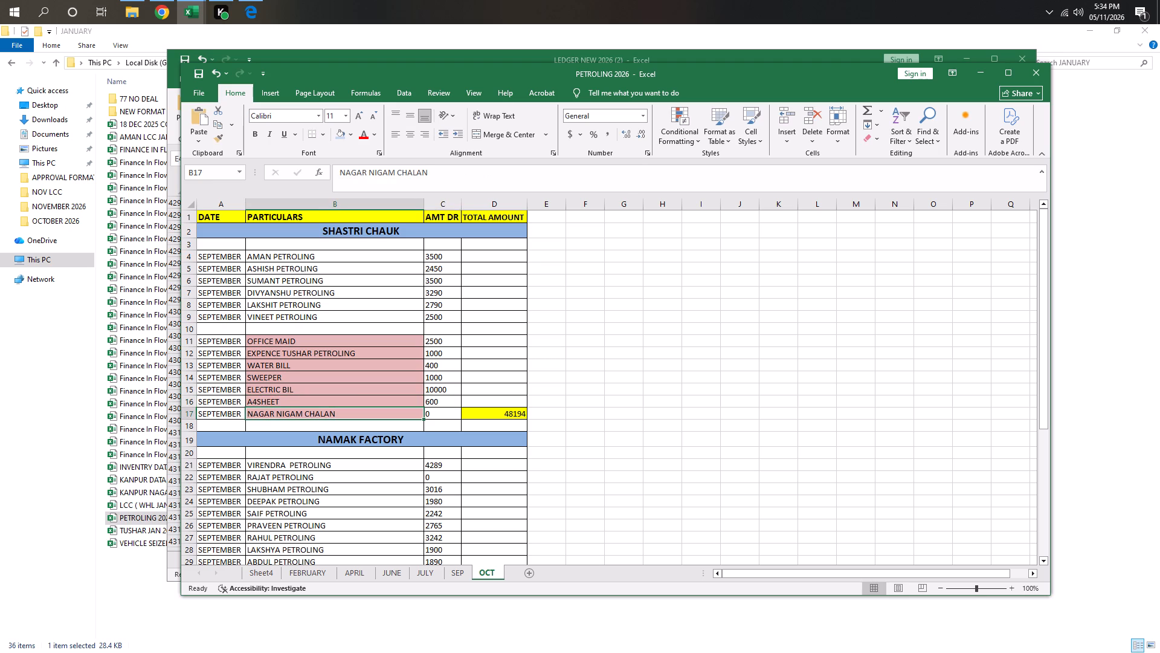
# Delete the NAGAR NIGAM CHALAN row from the SHASTRI CHAUK section.
pyautogui.press('Down')
pyautogui.press('Up')
pyautogui.hotkey('shift', 'space')
pyautogui.hotkey('ctrl', '-')
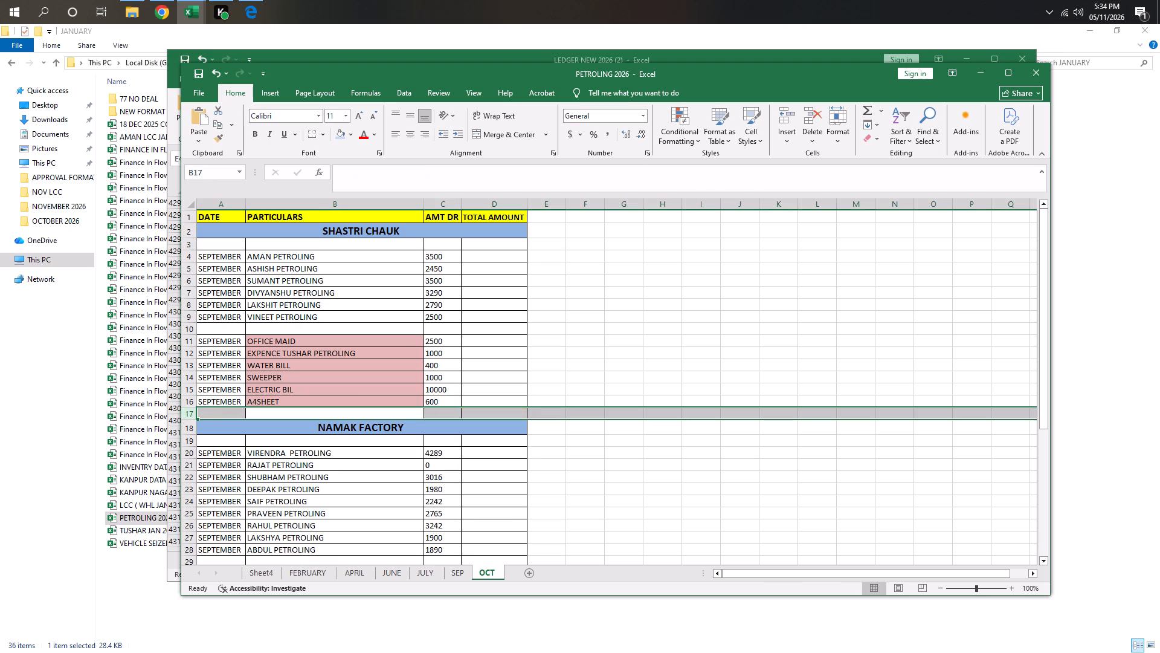
# Review the SHASTRI CHAUK expense rows and amounts one by one, from OFFICE MAID through A4SHEET.
pyautogui.click(443, 340)
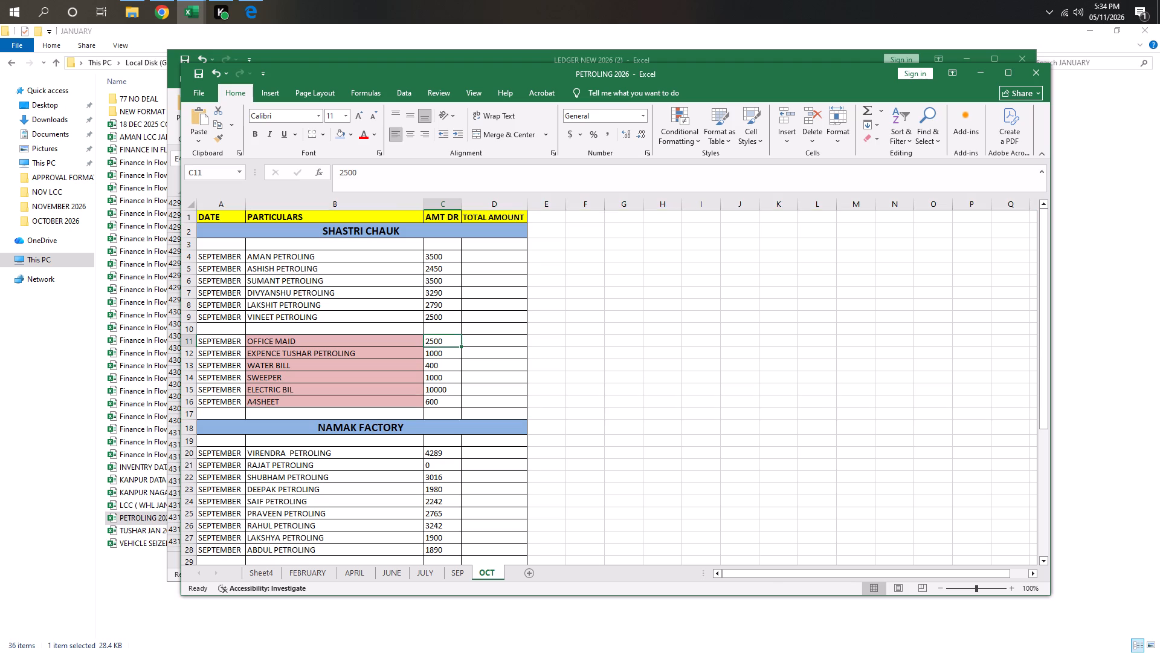
pyautogui.hotkey('shift', 'space')
pyautogui.click(440, 353)
pyautogui.hotkey('shift', 'space')
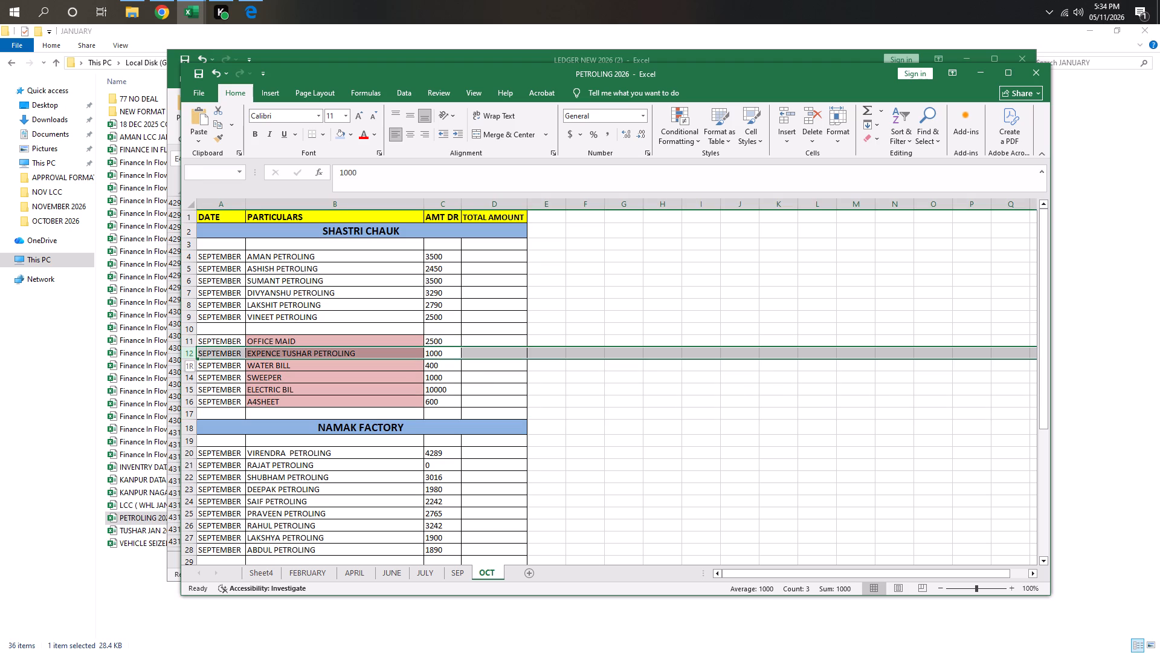
pyautogui.click(442, 356)
pyautogui.click(442, 365)
pyautogui.hotkey('shift', 'space')
pyautogui.click(442, 359)
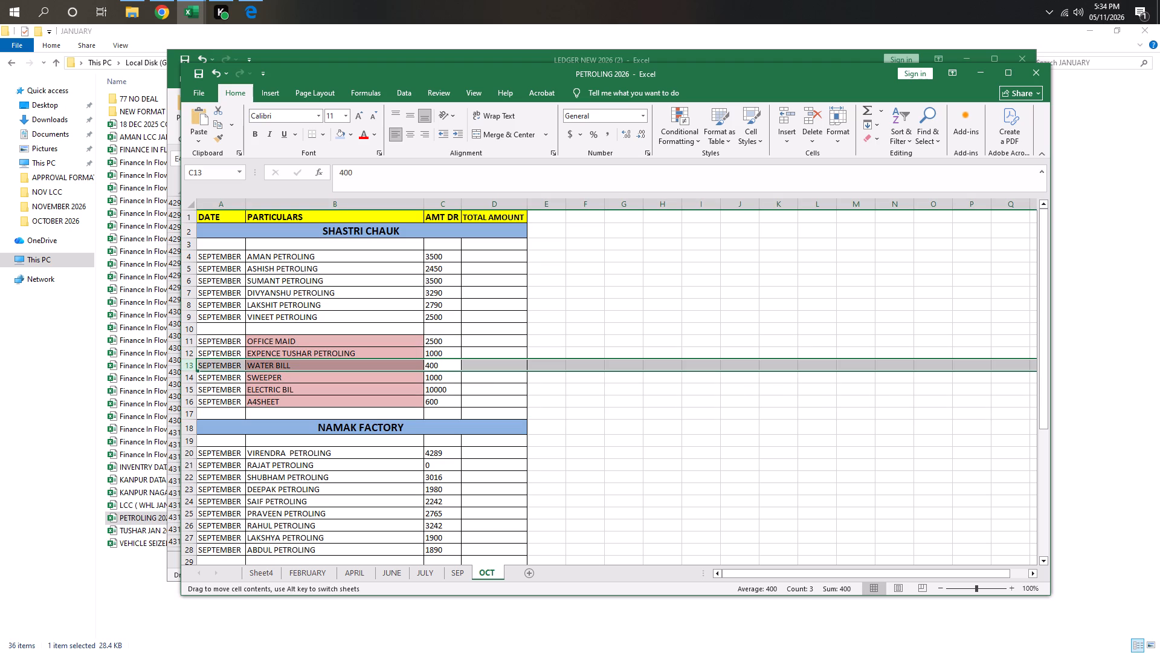
pyautogui.hotkey('shift', 'space')
pyautogui.click(439, 377)
pyautogui.click(438, 363)
pyautogui.hotkey('shift', 'space')
pyautogui.click(443, 386)
pyautogui.click(439, 378)
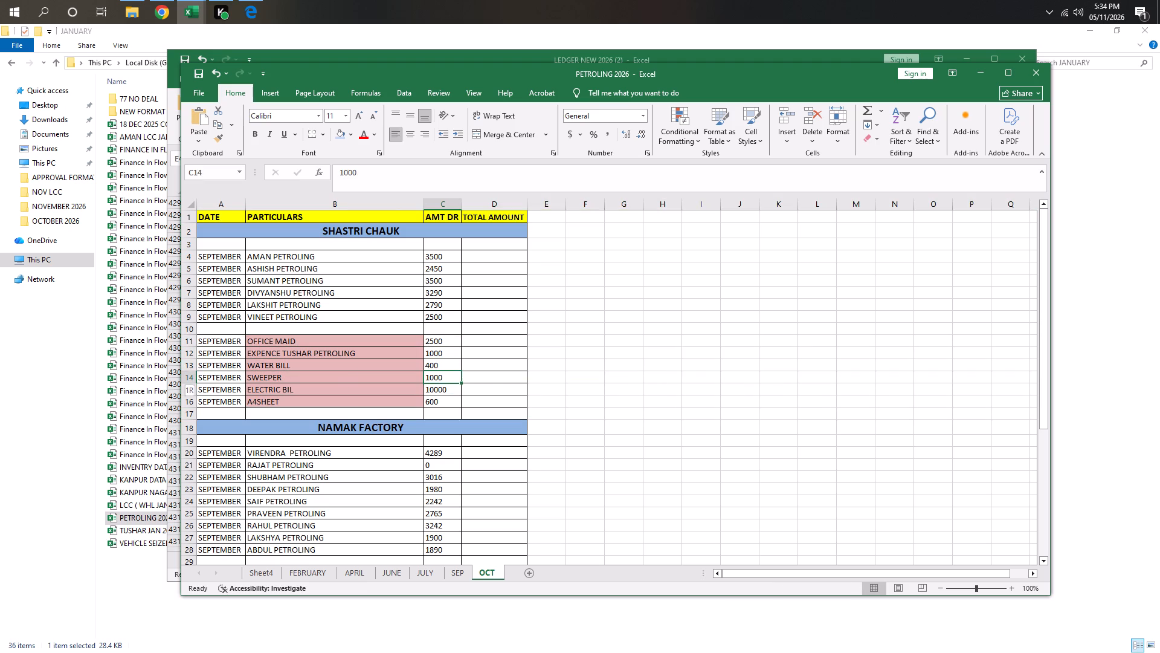
pyautogui.hotkey('shift', 'space')
pyautogui.click(433, 391)
pyautogui.hotkey('shift', 'space')
pyautogui.click(433, 403)
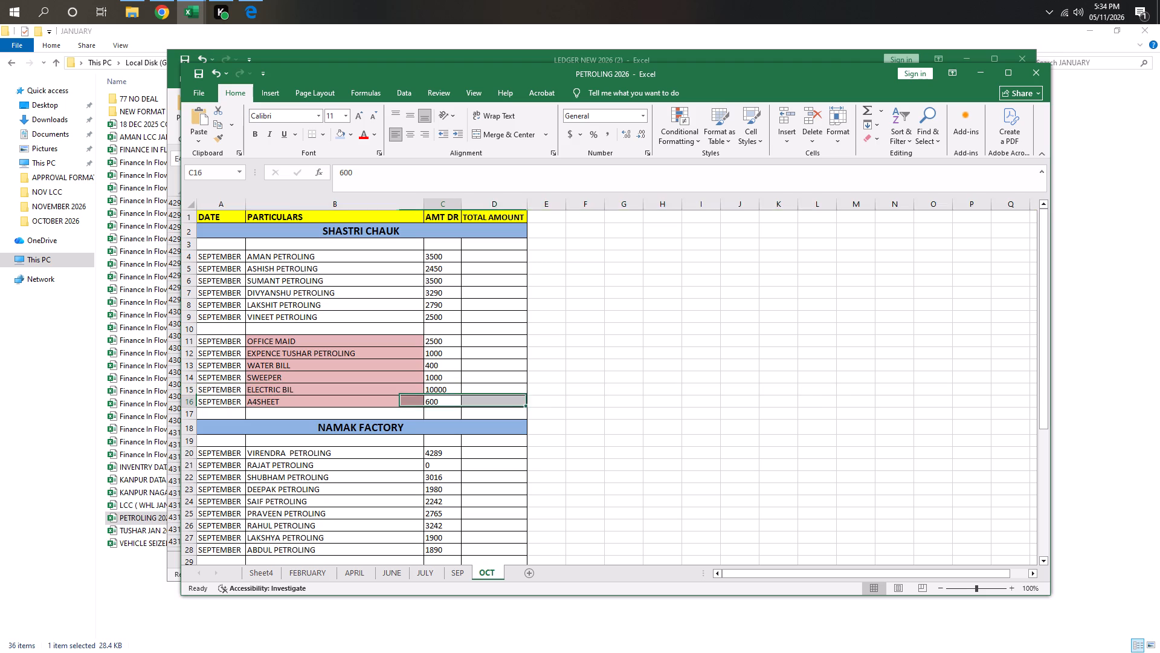
pyautogui.hotkey('shift', 'space')
pyautogui.click(387, 389)
pyautogui.hotkey('shift', 'space')
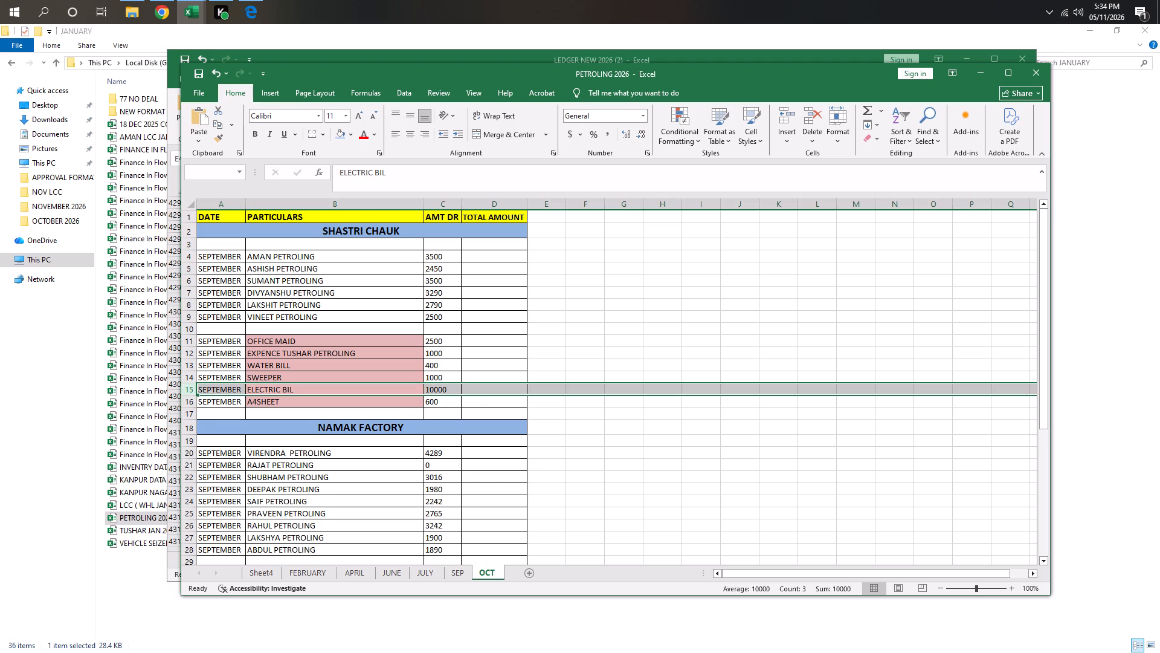
# Insert a row above ELECTRIC BIL in the SHASTRI CHAUK section for INVERTER REPAIR with an amount of 2100.
pyautogui.hotkey('ctrl', '+')
pyautogui.press('Right')
pyautogui.write('2100')
pyautogui.press('Return')
pyautogui.press('Left')
pyautogui.press('Up')
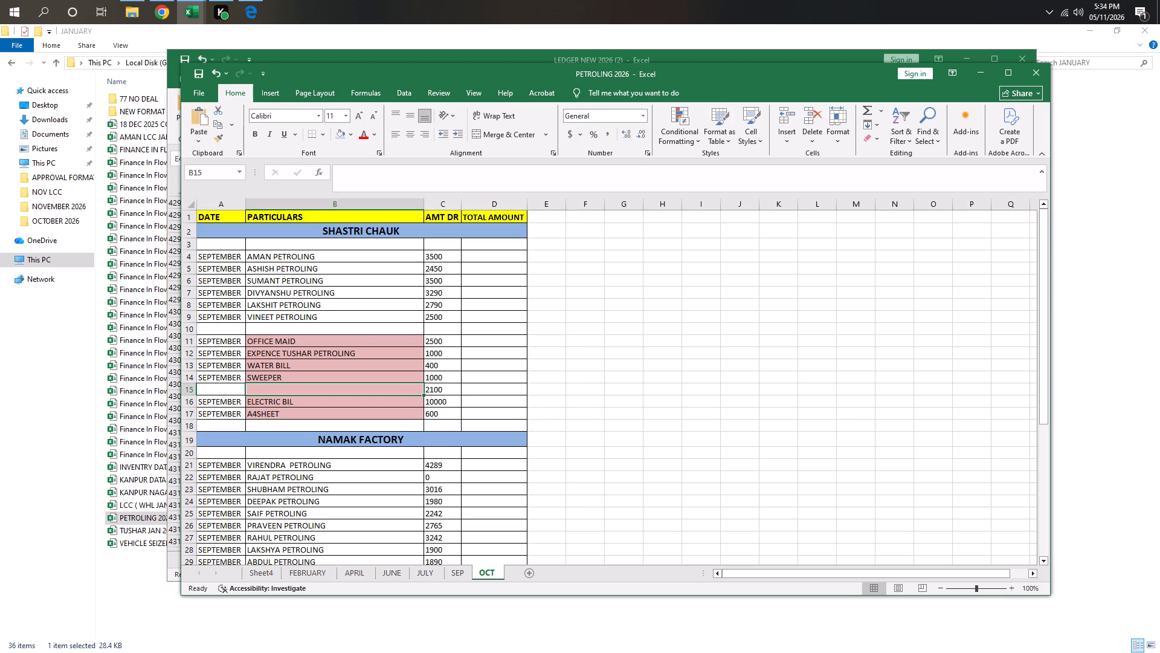
pyautogui.write('IN')
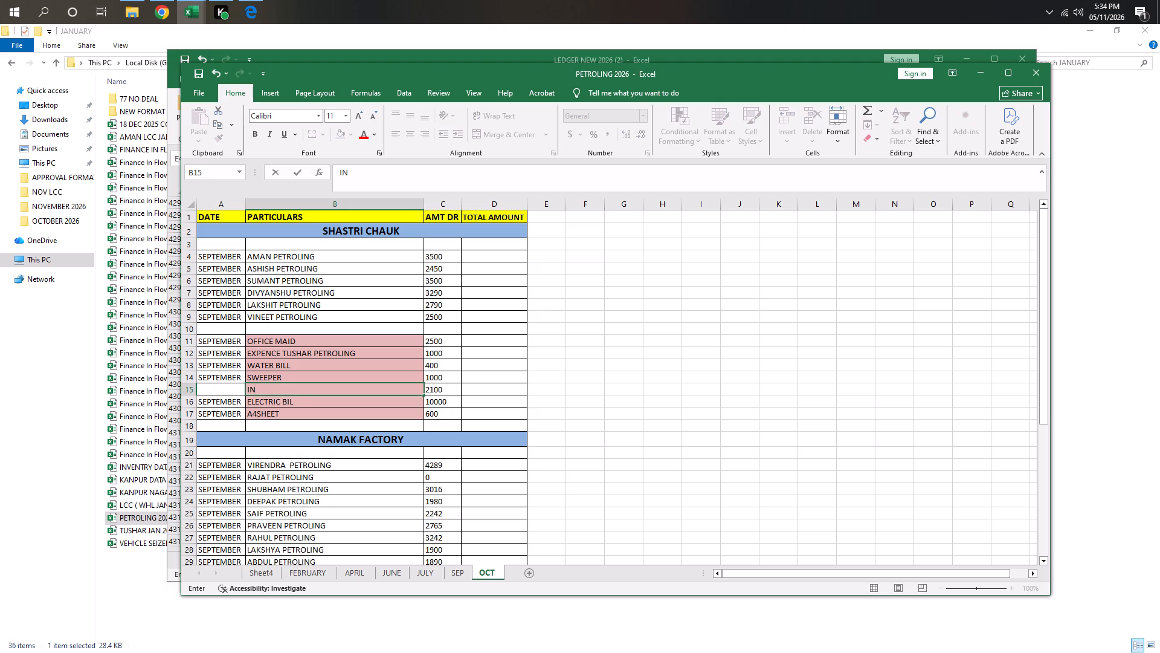
pyautogui.press('v')
pyautogui.write('ERTER')
pyautogui.press('space')
pyautogui.write('RE')
pyautogui.write('PAI')
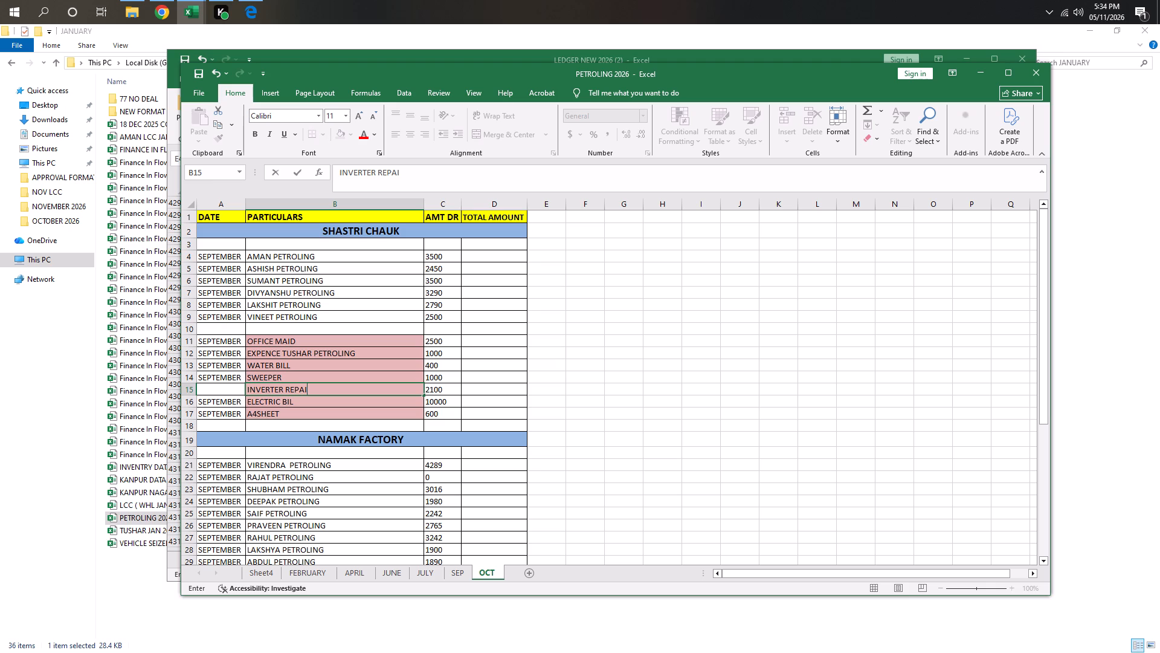
pyautogui.press('r')
pyautogui.press('Return')
# Fill the SEPTEMBER date from the SWEEPER row down into the INVERTER REPAIR row.
pyautogui.moveTo(208, 372); pyautogui.dragTo(209, 392)
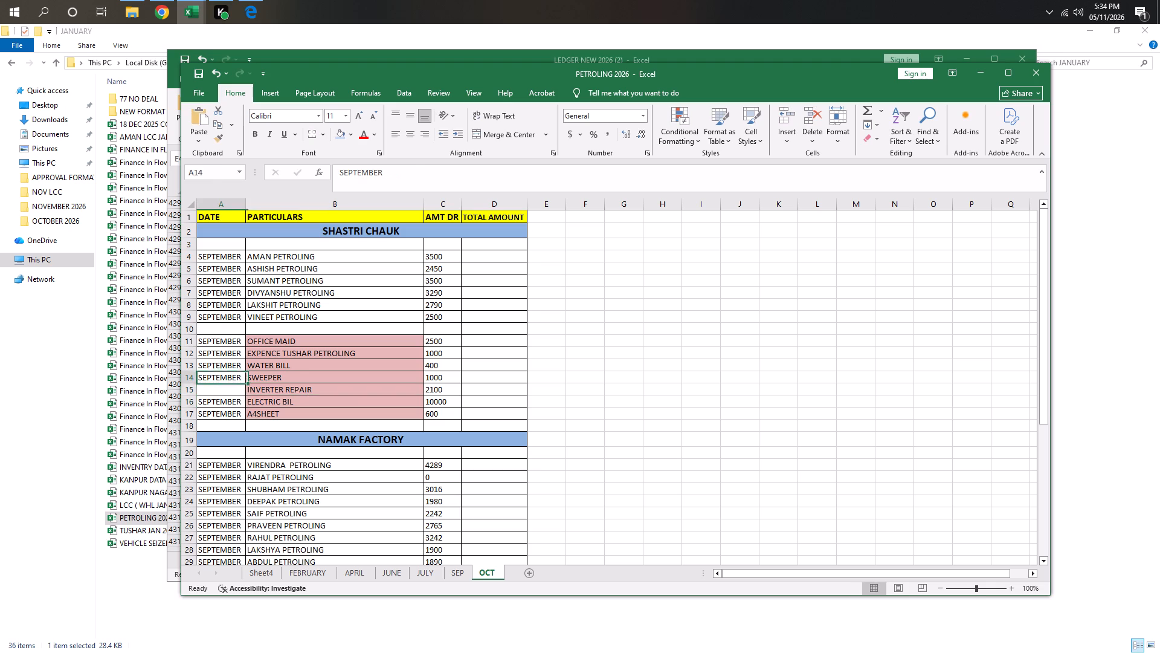
pyautogui.moveTo(209, 392); pyautogui.dragTo(209, 400)
pyautogui.hotkey('ctrl', 's')
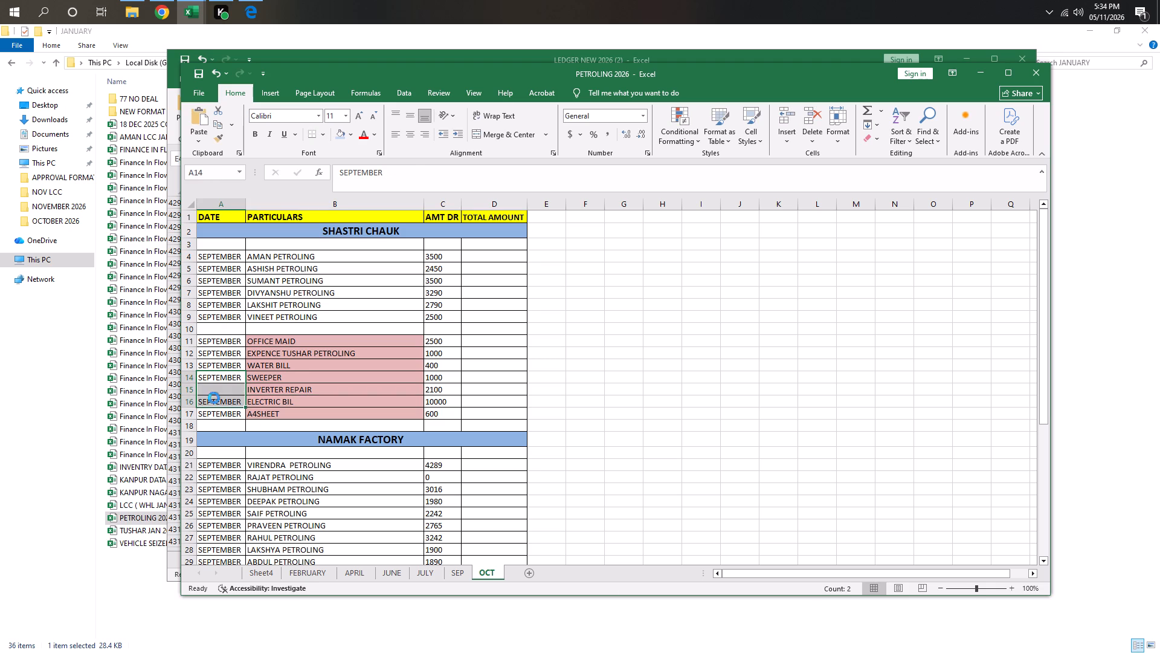
pyautogui.hotkey('ctrl', 'd')
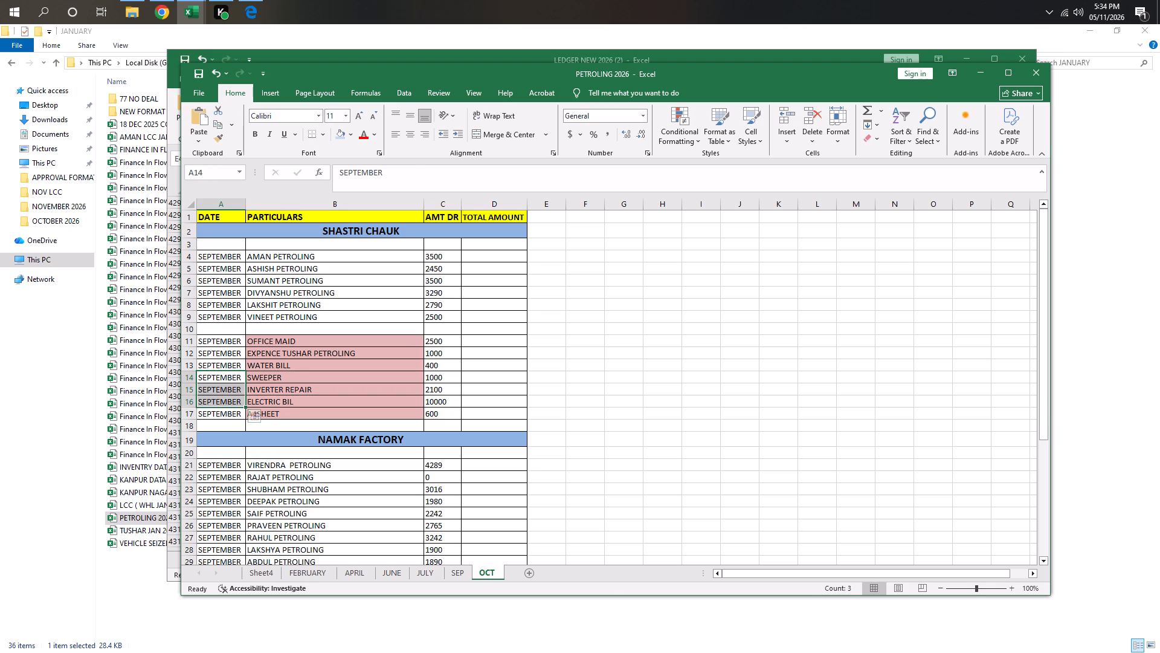
# Review the SHASTRI CHAUK petroling rows and amounts one by one, from AMAN through VINEET.
pyautogui.click(220, 295)
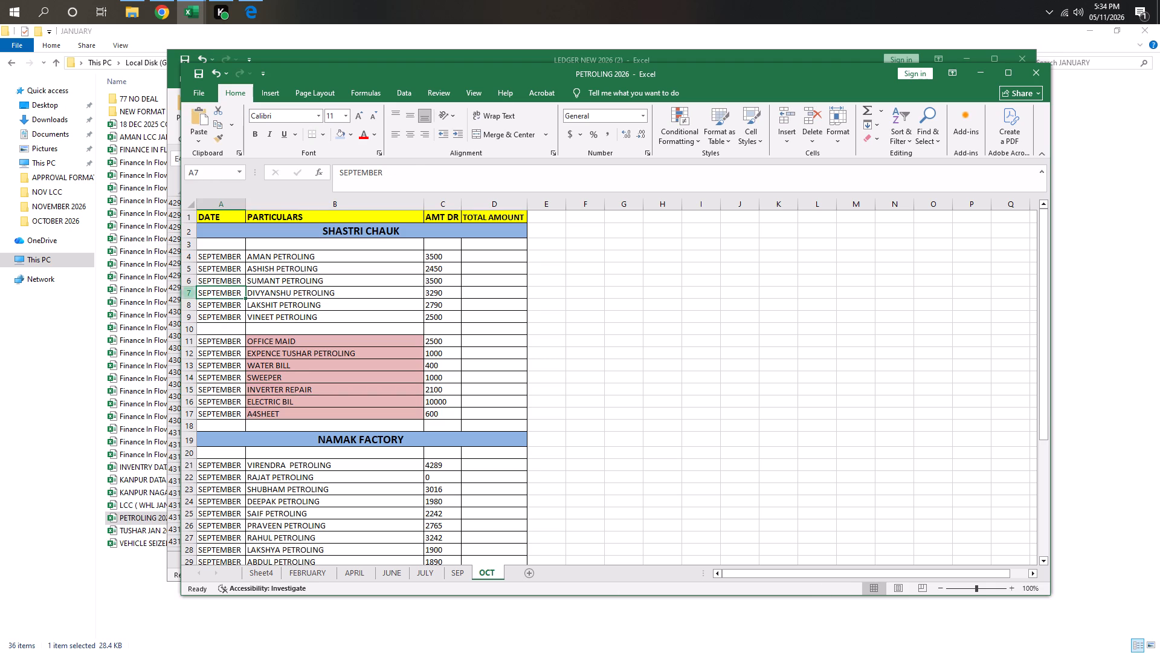
pyautogui.click(271, 261)
pyautogui.hotkey('shift', 'space')
pyautogui.click(292, 272)
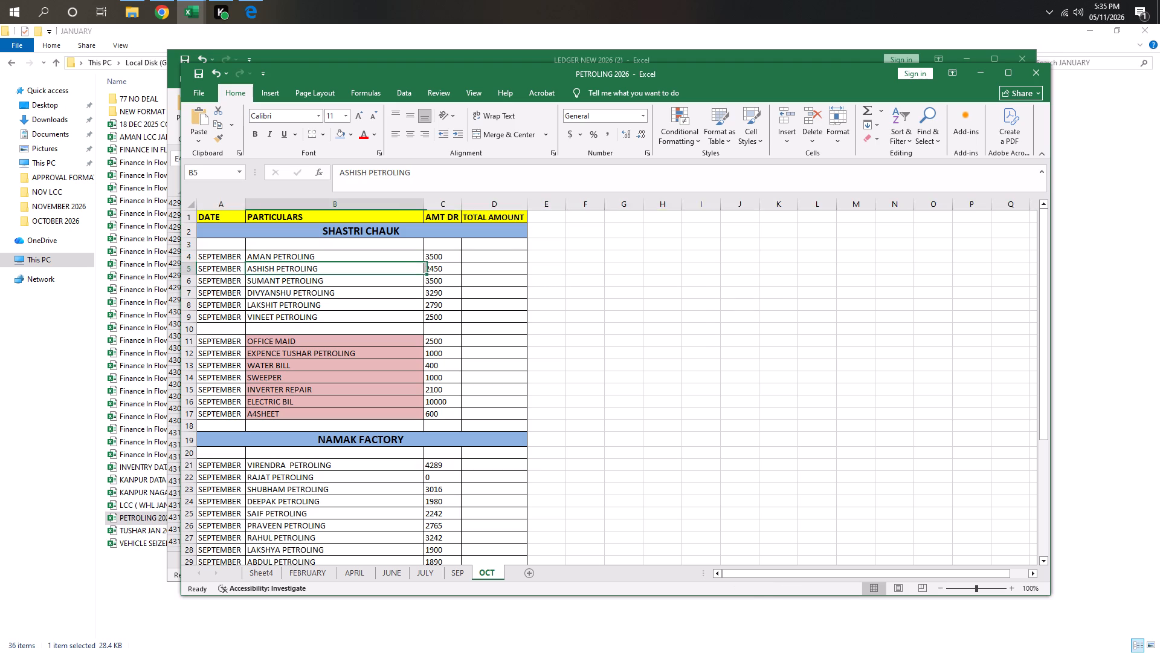
pyautogui.hotkey('shift', 'space')
pyautogui.click(320, 278)
pyautogui.hotkey('shift', 'space')
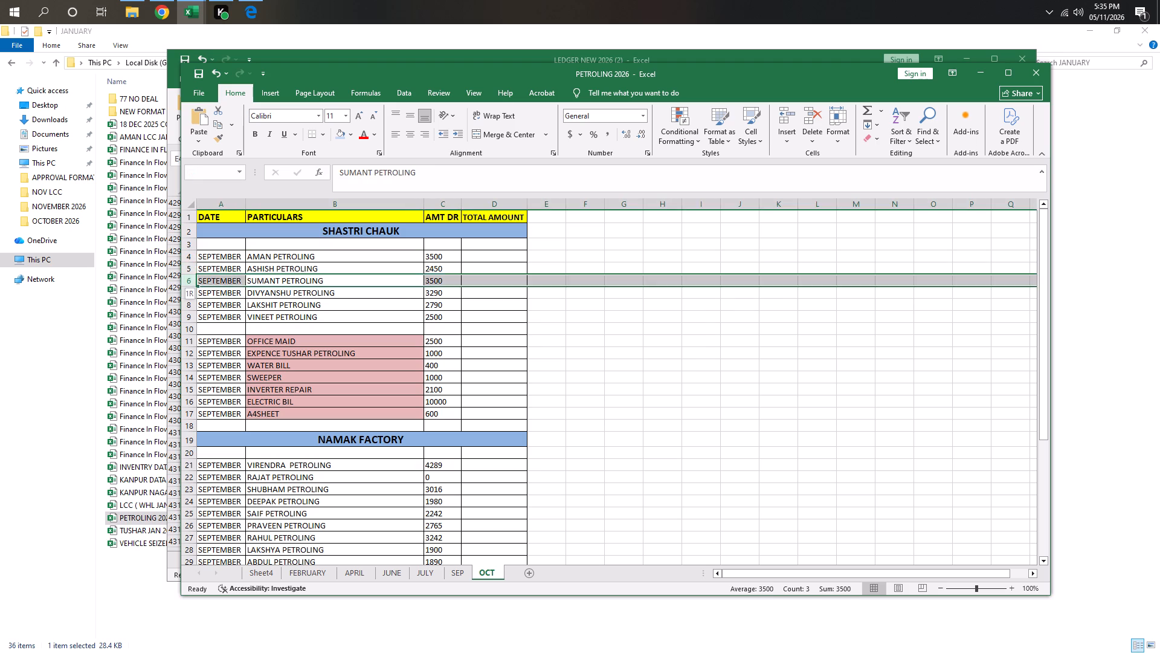
pyautogui.click(316, 292)
pyautogui.click(316, 292)
pyautogui.hotkey('shift', 'space')
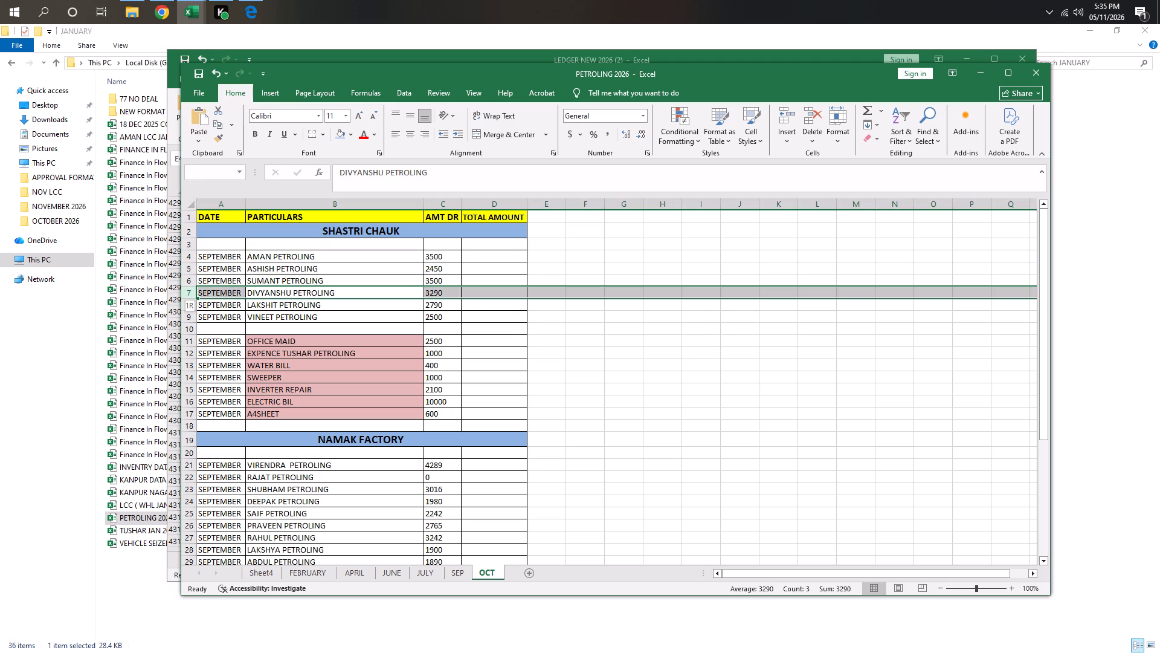
pyautogui.click(340, 308)
pyautogui.hotkey('shift', 'space')
pyautogui.click(333, 316)
pyautogui.hotkey('shift', 'space')
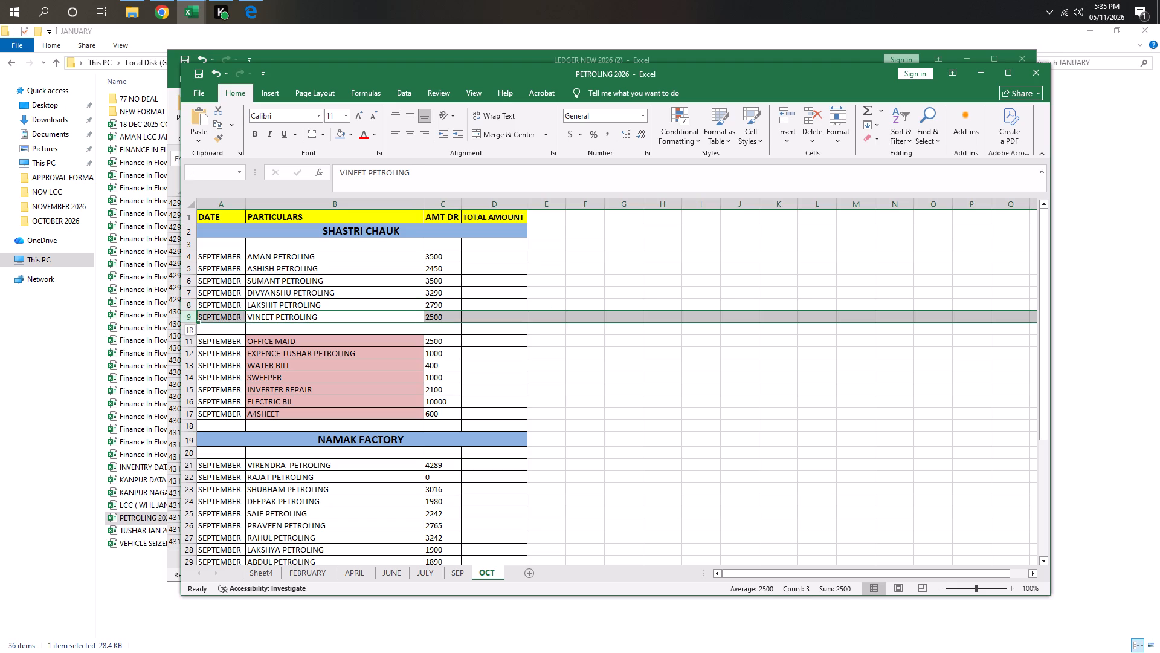
# Set the SHASTRI CHAUK petroling amounts to 2800 for DIVYANSHU, 2500 for LAKSHIT and 2200 for VINEET.
pyautogui.click(355, 293)
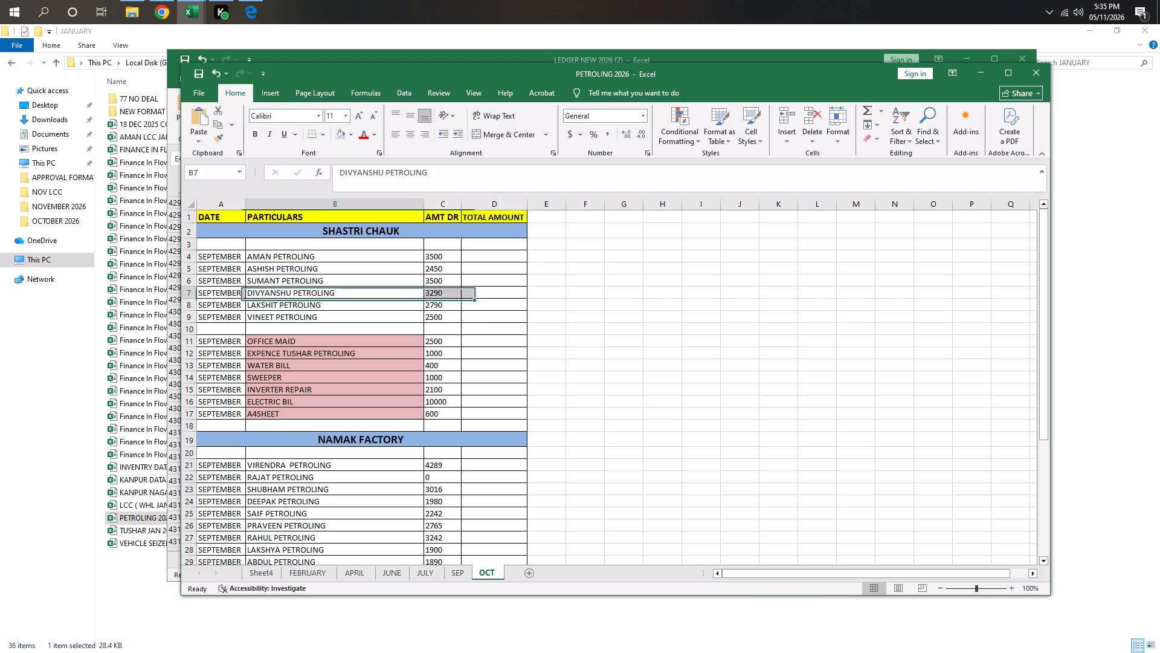
pyautogui.click(444, 294)
pyautogui.write('2800')
pyautogui.press('Return')
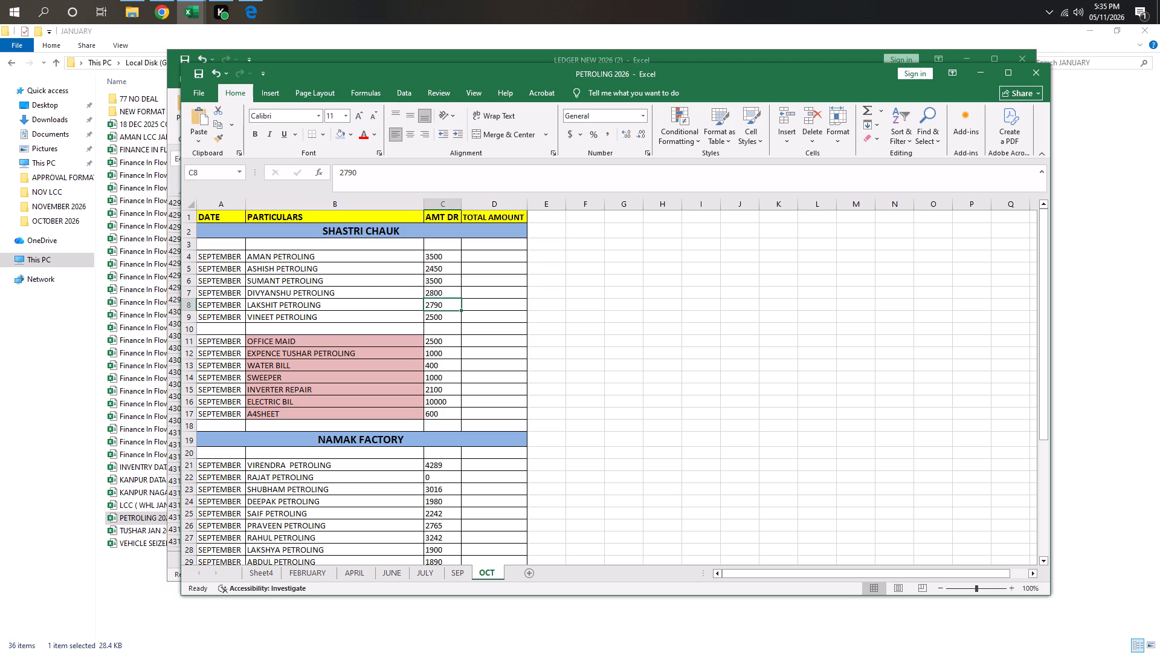
pyautogui.write('2500')
pyautogui.press('Return')
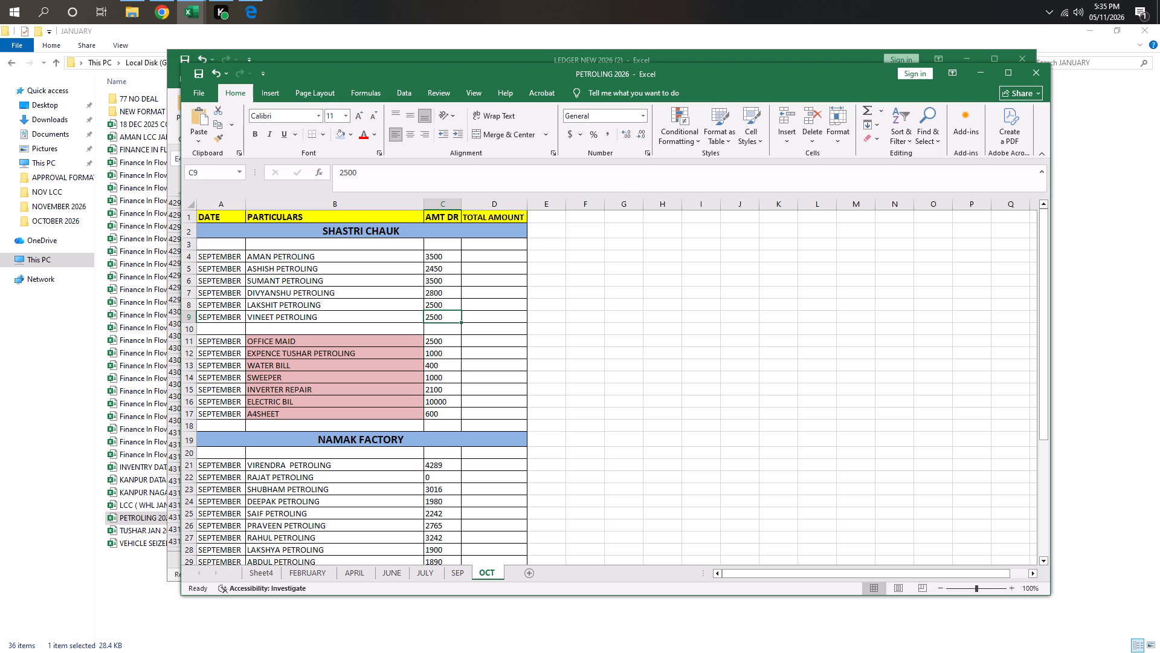
pyautogui.write('2200')
pyautogui.hotkey('shift', 'Return')
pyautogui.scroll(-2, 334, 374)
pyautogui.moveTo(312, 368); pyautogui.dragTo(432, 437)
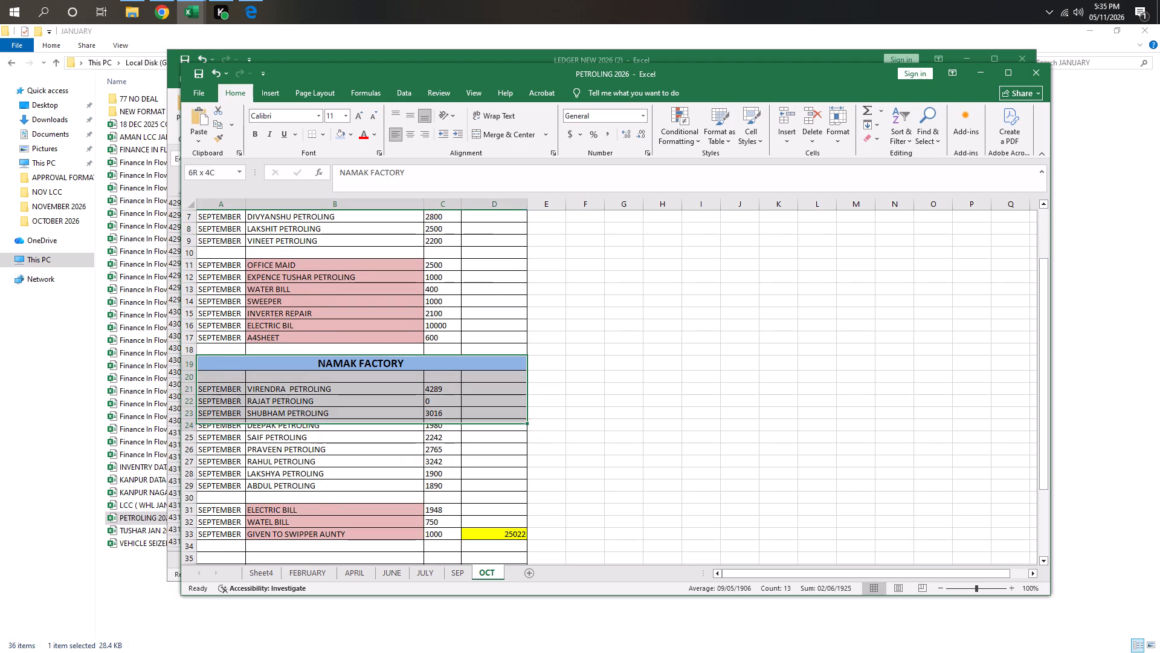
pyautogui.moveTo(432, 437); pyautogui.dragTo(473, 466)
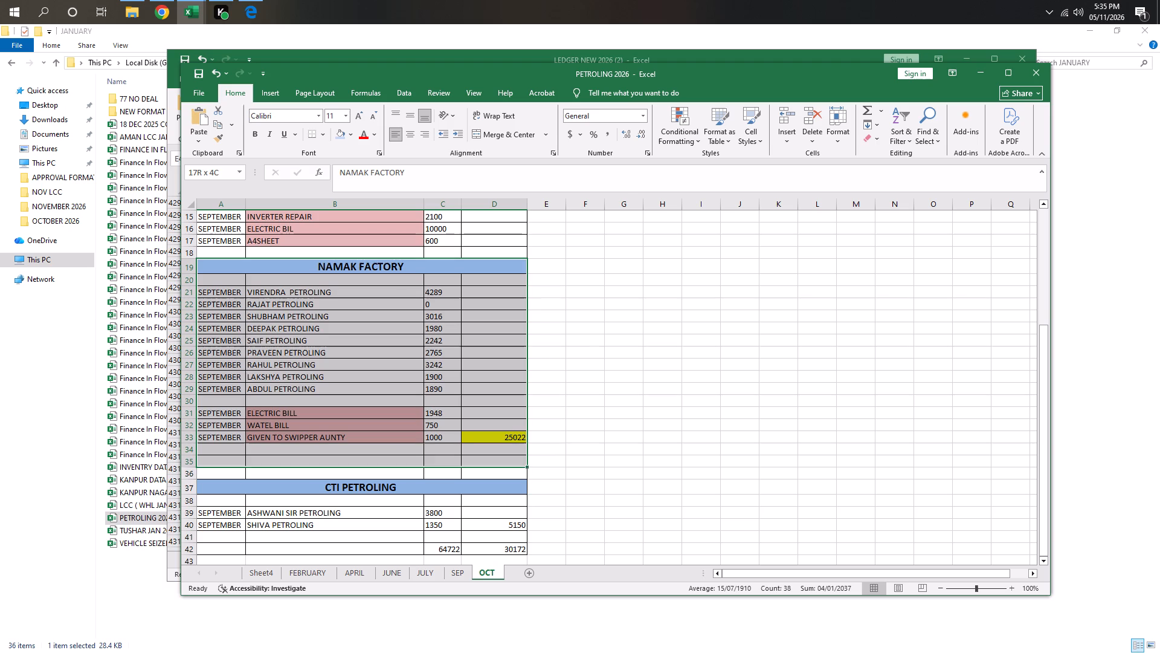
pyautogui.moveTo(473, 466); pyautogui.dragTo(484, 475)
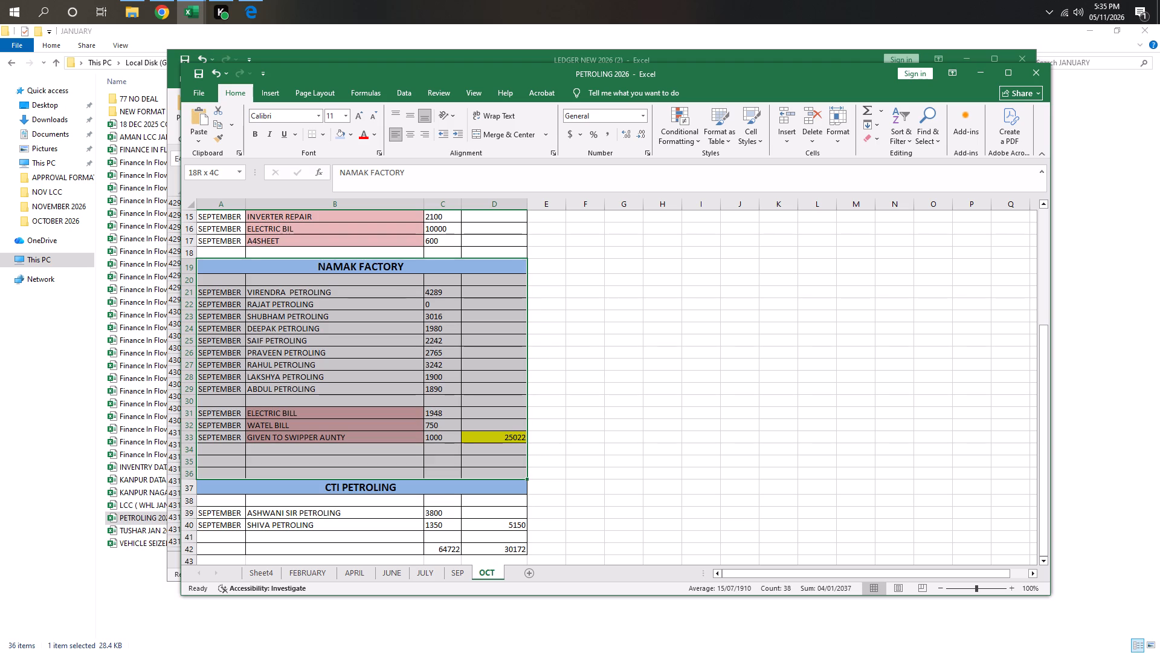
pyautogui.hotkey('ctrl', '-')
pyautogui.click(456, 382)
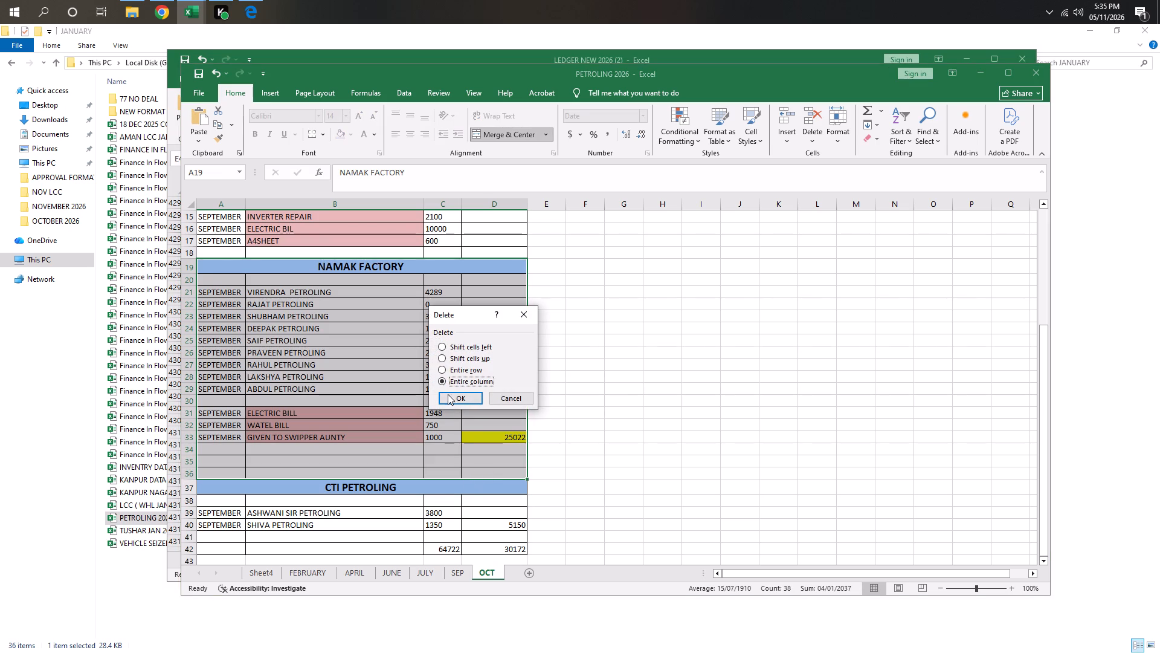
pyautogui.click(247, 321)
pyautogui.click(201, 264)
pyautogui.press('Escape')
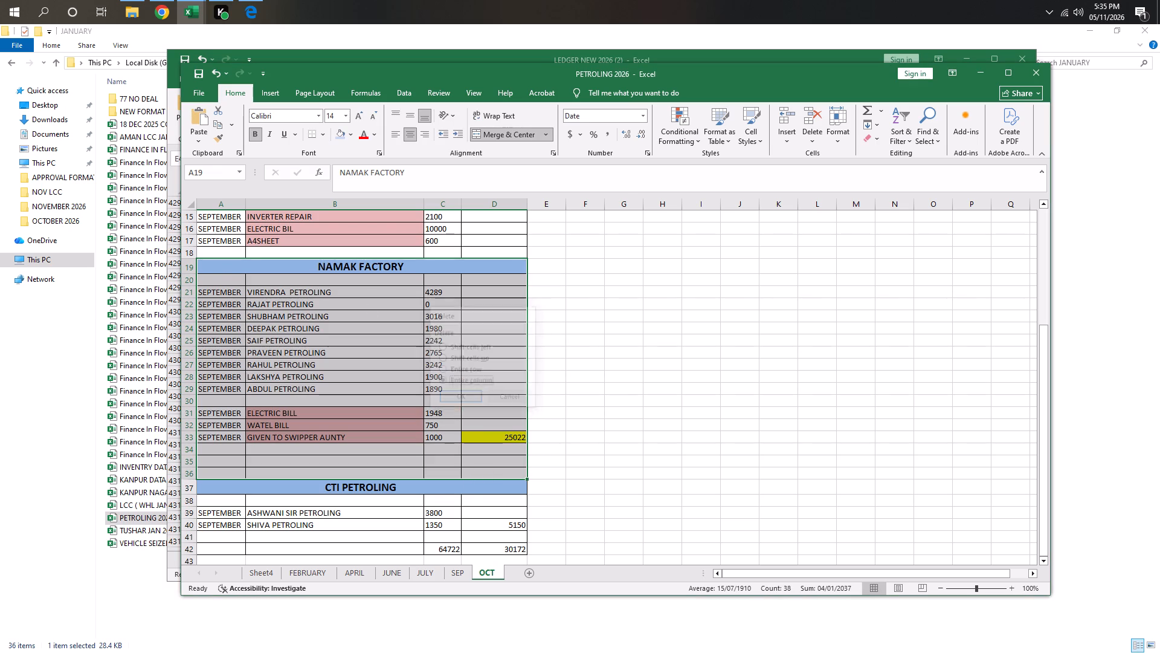
# Delete the entire NAMAK FACTORY section, rows 19 to 36, from its heading down to the blank rows above CTI PETROLING.
pyautogui.click(225, 275)
pyautogui.click(192, 264)
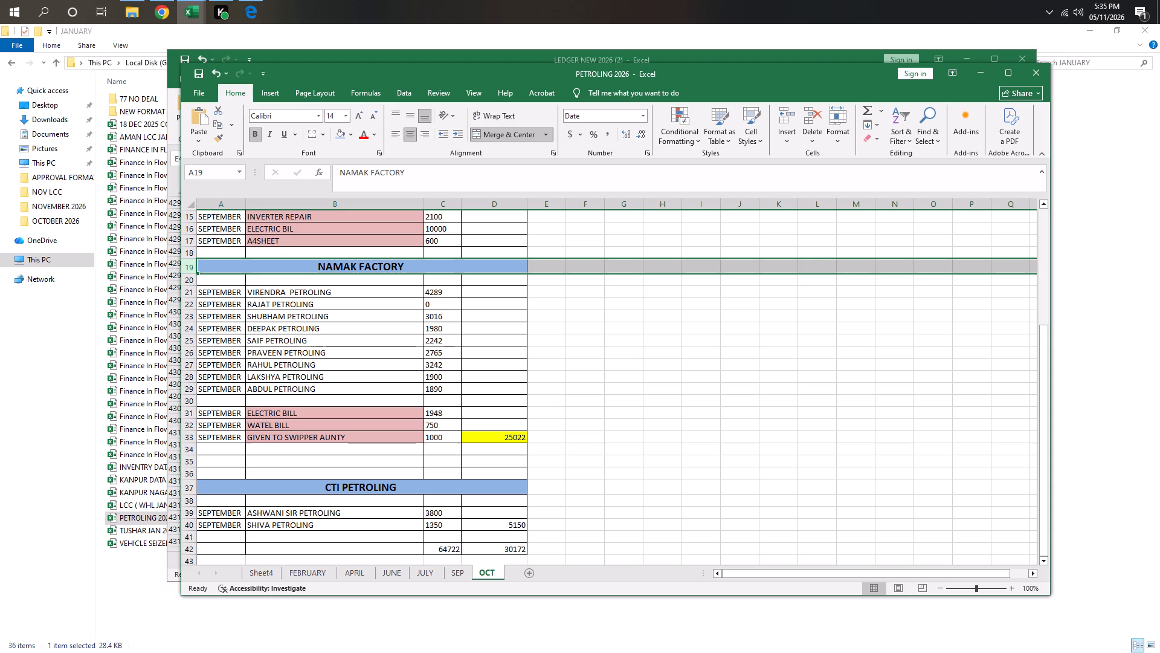
pyautogui.hotkey('shift', 'Down')
pyautogui.hotkey('shift', 'Down')
pyautogui.hotkey('shift', 'Down')
pyautogui.hotkey('shift', 'Down')
pyautogui.hotkey('shift', 'Down')
pyautogui.hotkey('shift', 'Down')
pyautogui.hotkey('shift', 'Down')
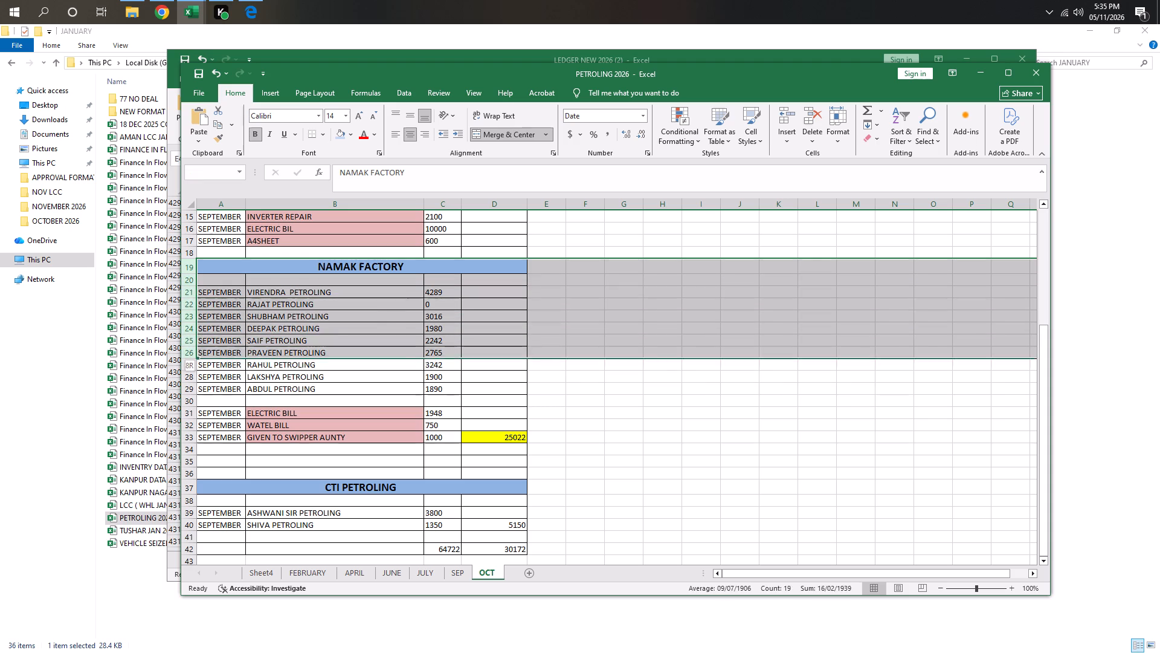
pyautogui.hotkey('shift', 'Down')
pyautogui.hotkey('shift', 'Down')
pyautogui.hotkey('shift', 'Down')
pyautogui.hotkey('shift', 'Down')
pyautogui.hotkey('shift', 'Down')
pyautogui.hotkey('shift', 'Down')
pyautogui.hotkey('shift', 'Down')
pyautogui.hotkey('shift', 'Down')
pyautogui.hotkey('shift', 'Down')
pyautogui.hotkey('shift', 'Down')
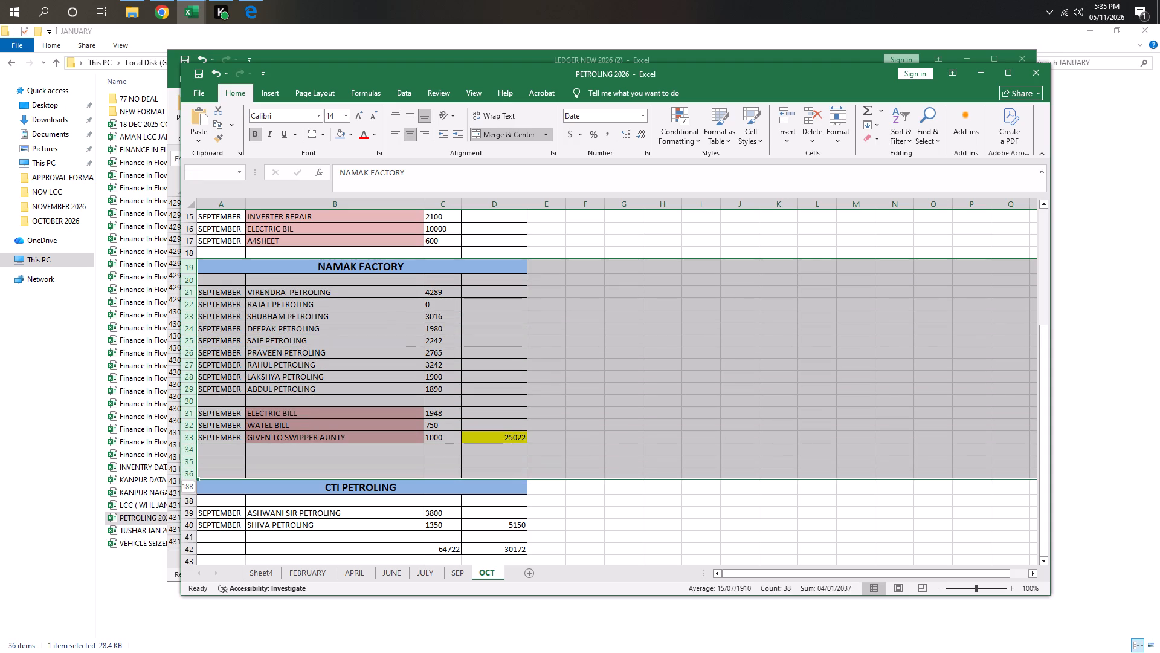
pyautogui.hotkey('ctrl', '-')
# Sum the SHASTRI CHAUK amounts from AMAN PETROLING through A4SHEET and enter 34550 as the TOTAL AMOUNT in the A4SHEET row.
pyautogui.scroll(3, 424, 242)
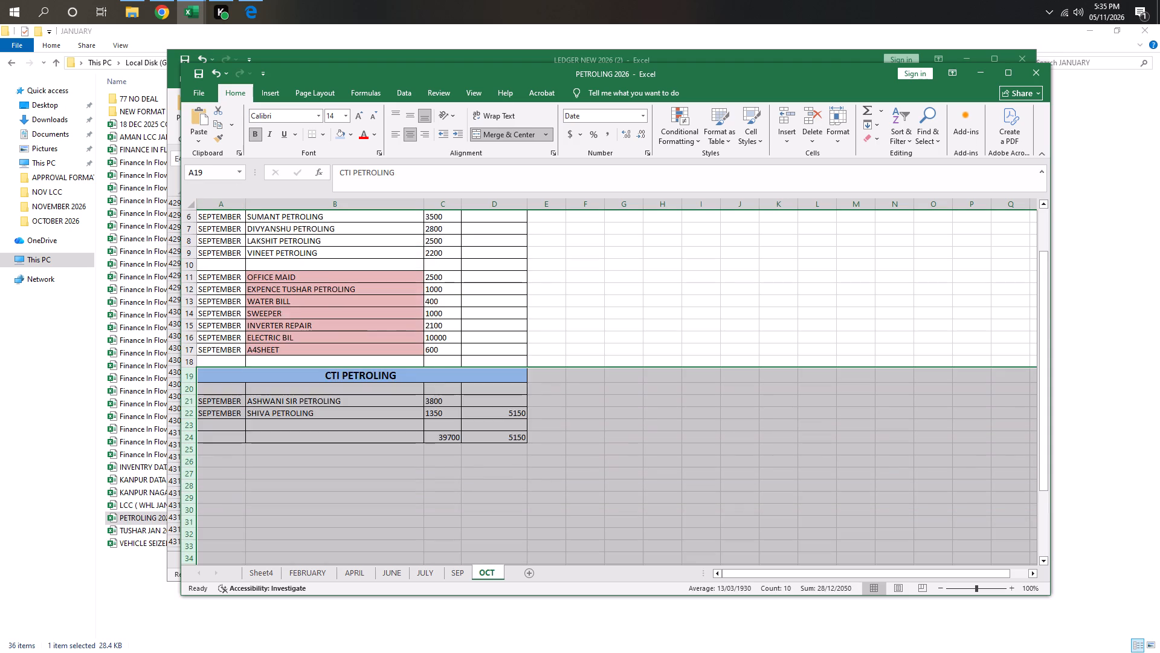
pyautogui.scroll(4, 481, 354)
pyautogui.moveTo(444, 257); pyautogui.dragTo(428, 399)
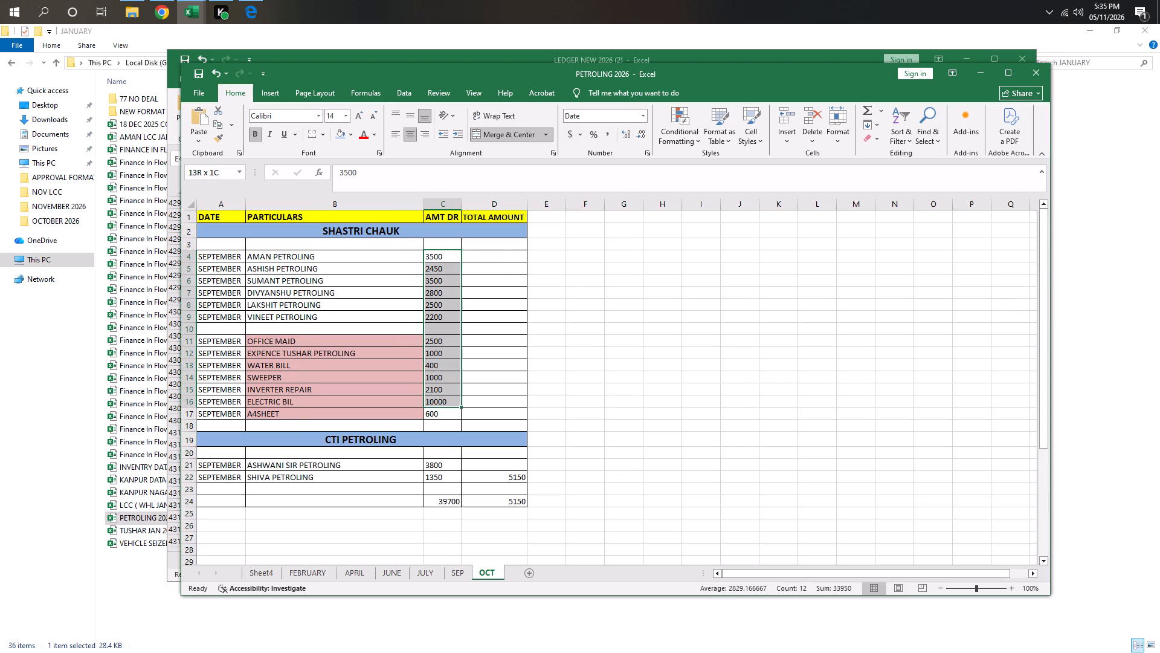
pyautogui.moveTo(428, 399); pyautogui.dragTo(433, 421)
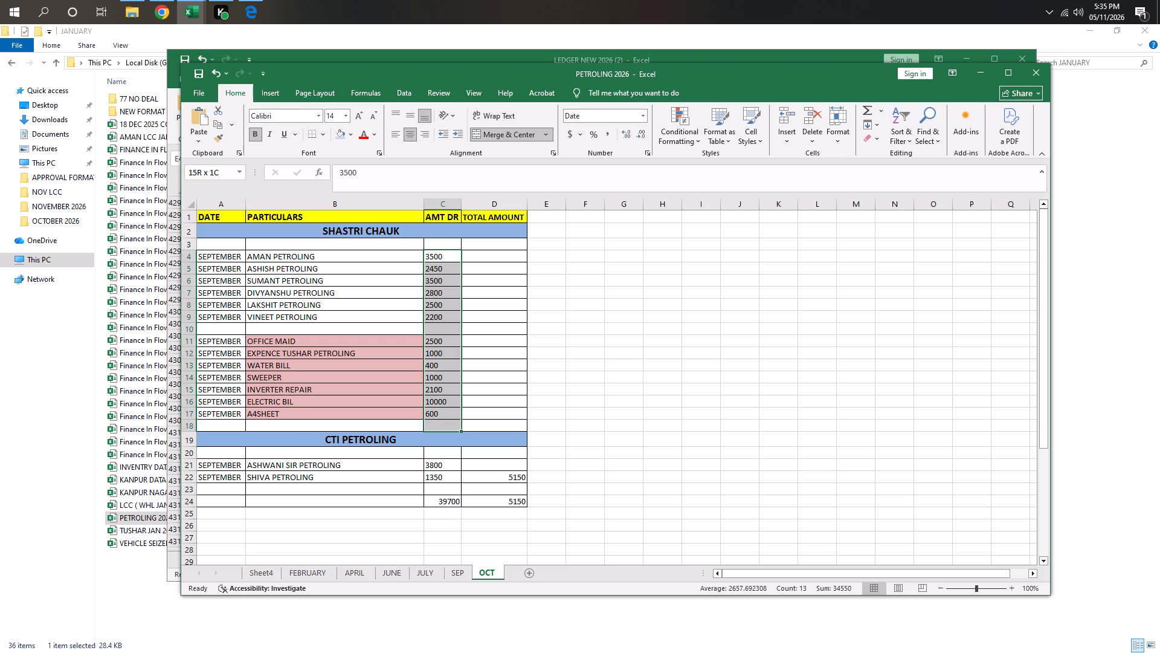
pyautogui.moveTo(433, 421); pyautogui.dragTo(436, 418)
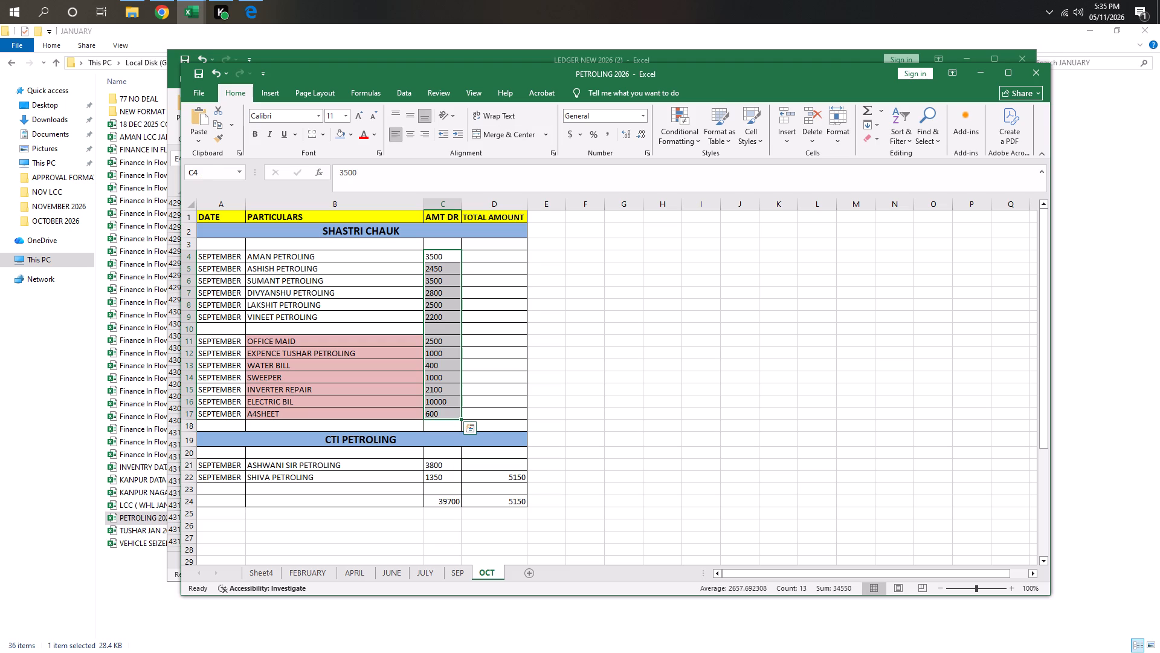
pyautogui.click(494, 420)
pyautogui.click(509, 412)
pyautogui.write('34550')
pyautogui.press('Return')
# Check the grand total formula under TOTAL AMOUNT and save the workbook.
pyautogui.click(467, 497)
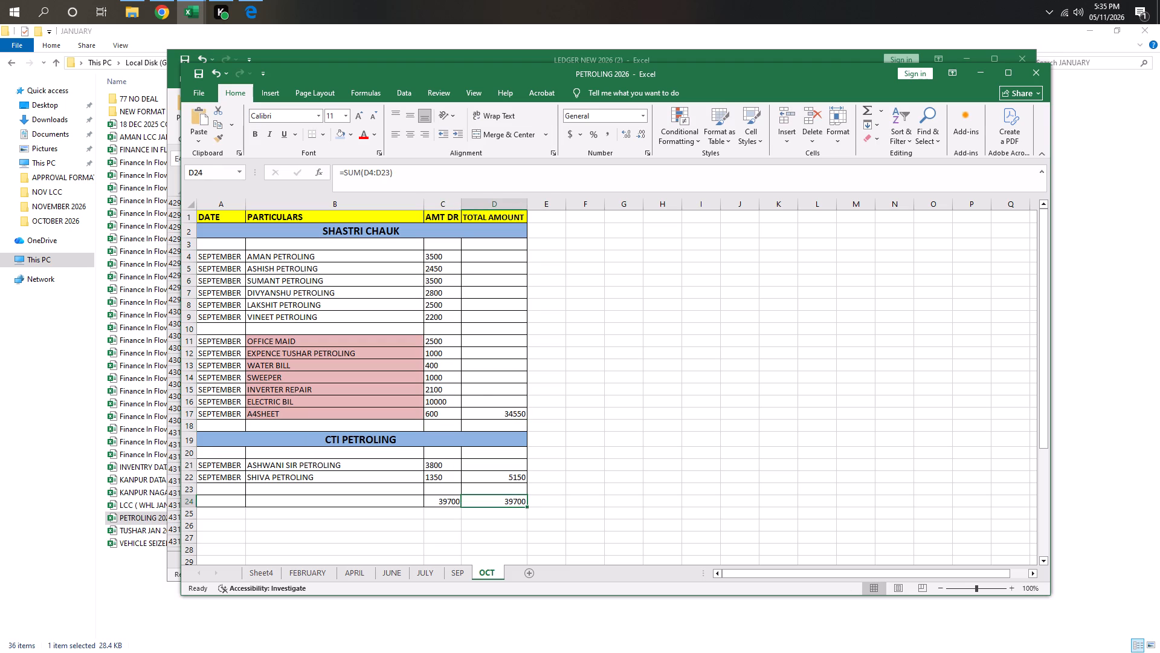
pyautogui.hotkey('ctrl', 's')
pyautogui.hotkey('ctrl', 's')
pyautogui.hotkey('ctrl', 's')
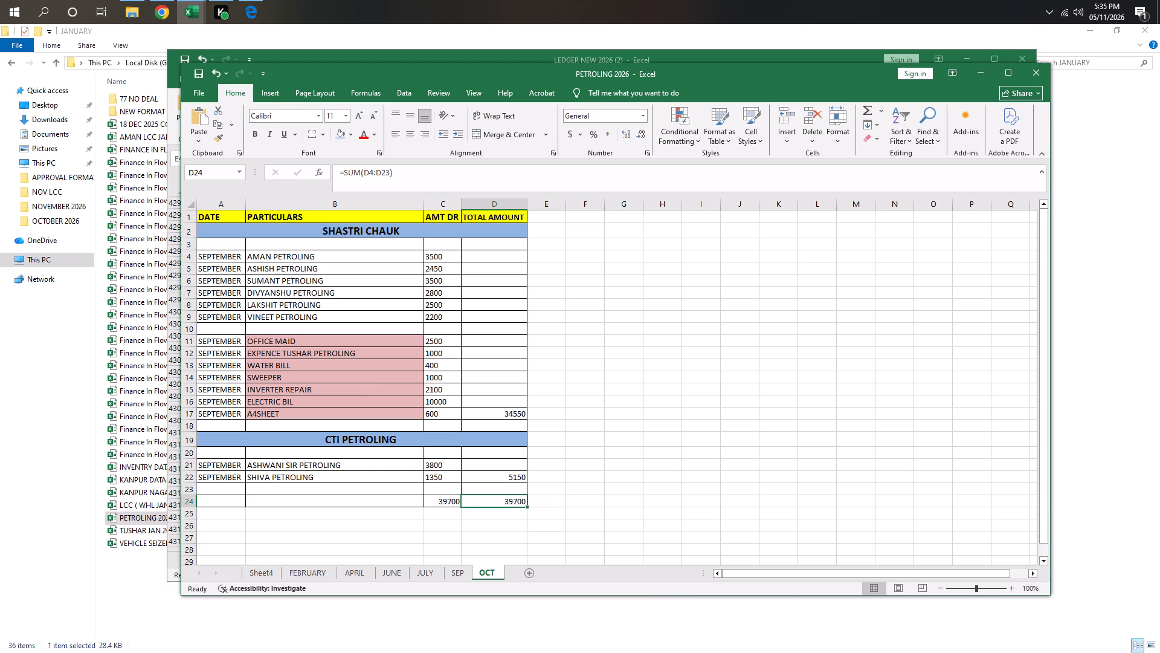
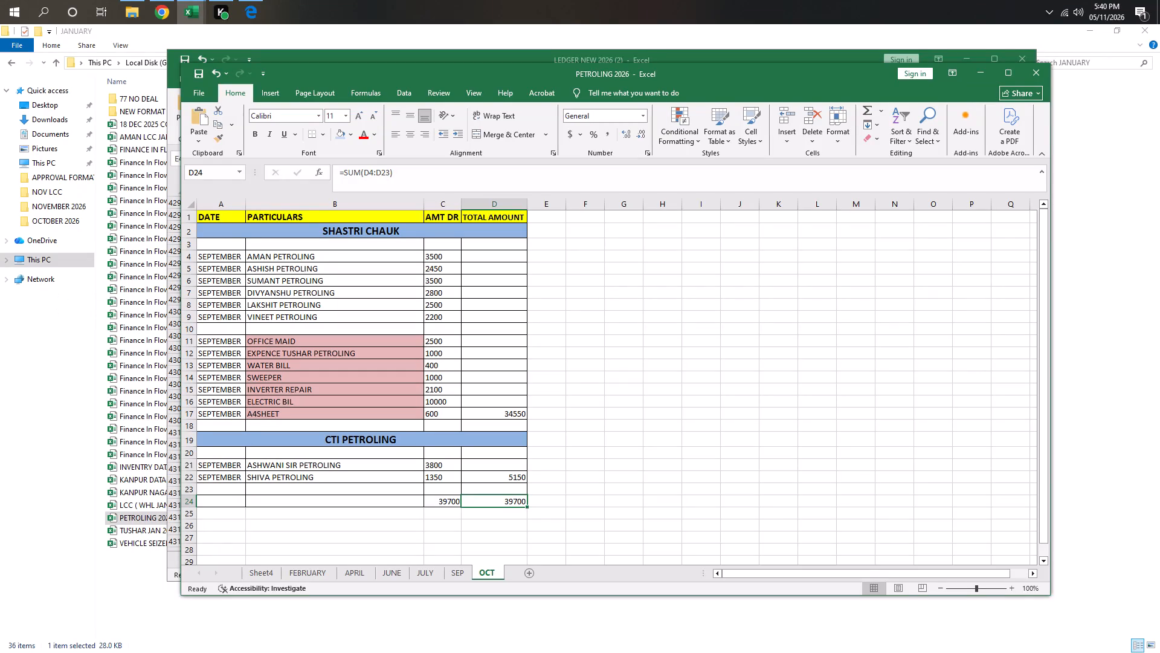
# Save the PETROLING 2026 workbook with the updated amounts on the OCT sheet.
pyautogui.moveTo(342, 221); pyautogui.dragTo(406, 495)
pyautogui.click(356, 364)
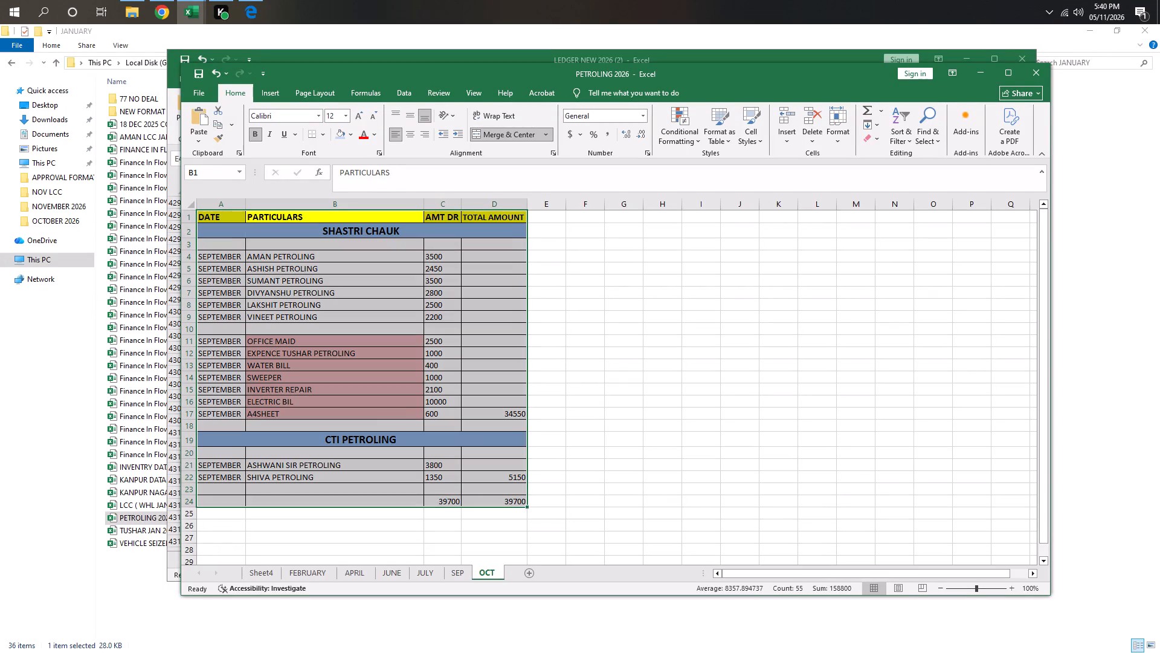
pyautogui.hotkey('ctrl', 's')
pyautogui.hotkey('ctrl', 's')
pyautogui.hotkey('ctrl', 's')
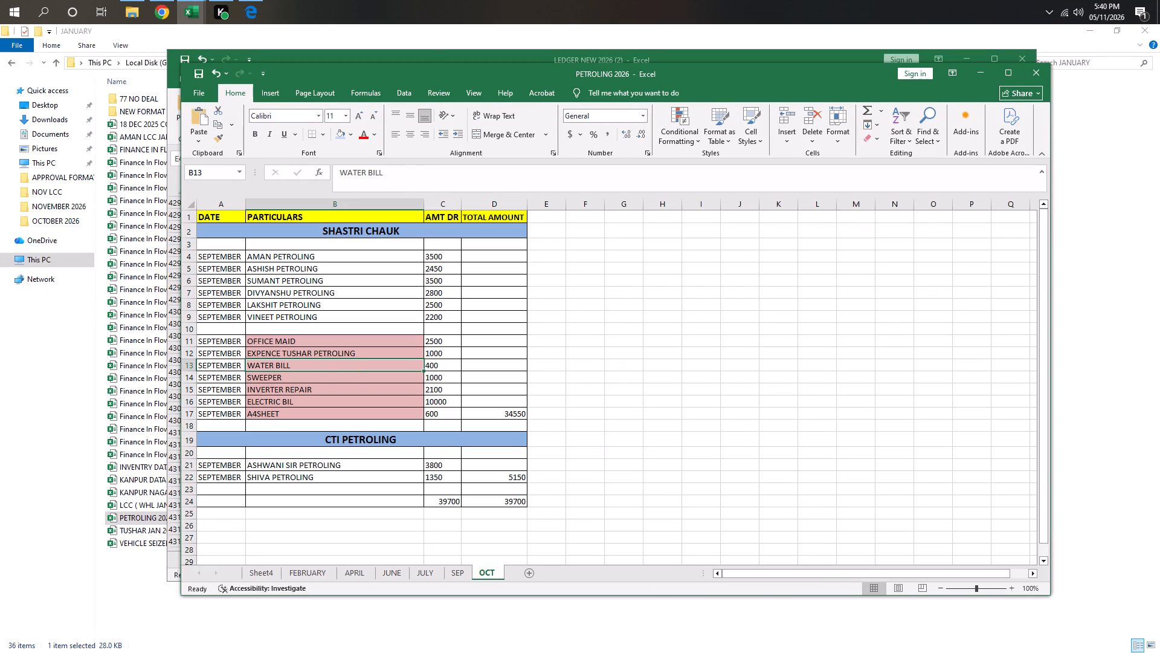
pyautogui.hotkey('ctrl', 's')
pyautogui.hotkey('ctrl', 's')
# Change the DATE entries of the six SHASTRI CHAUK petroling rows, AMAN through VINEET, to OCTOBER.
pyautogui.click(215, 259)
pyautogui.write('OCT')
pyautogui.press('t')
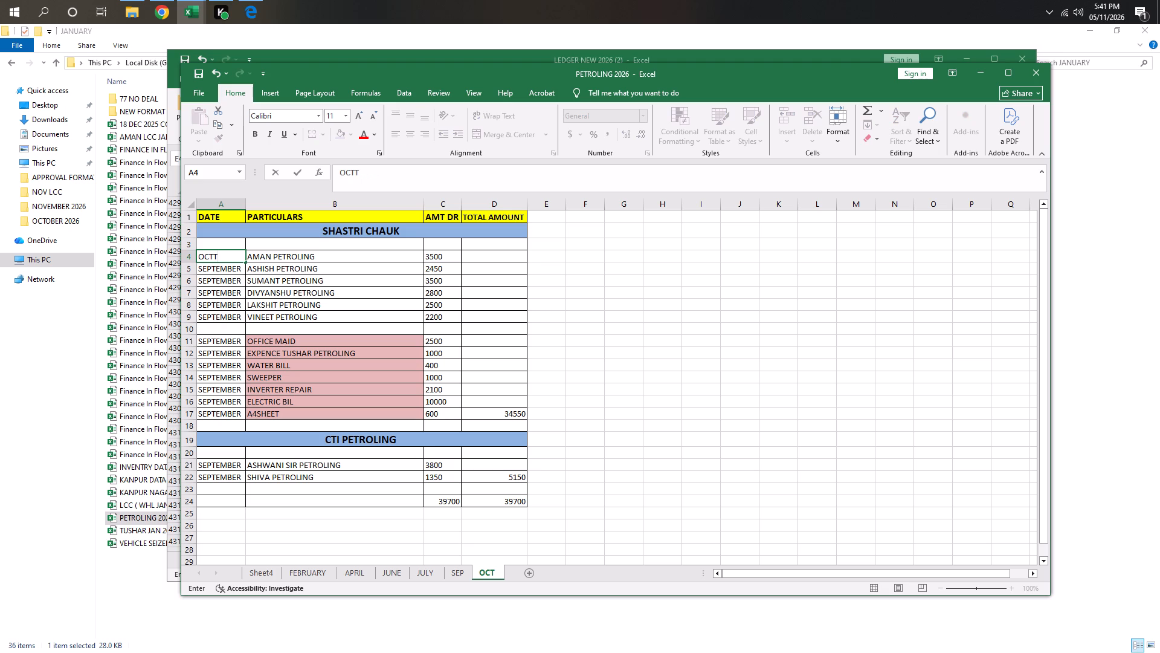
pyautogui.press('BackSpace')
pyautogui.write('OBER')
pyautogui.press('space')
pyautogui.press('Down')
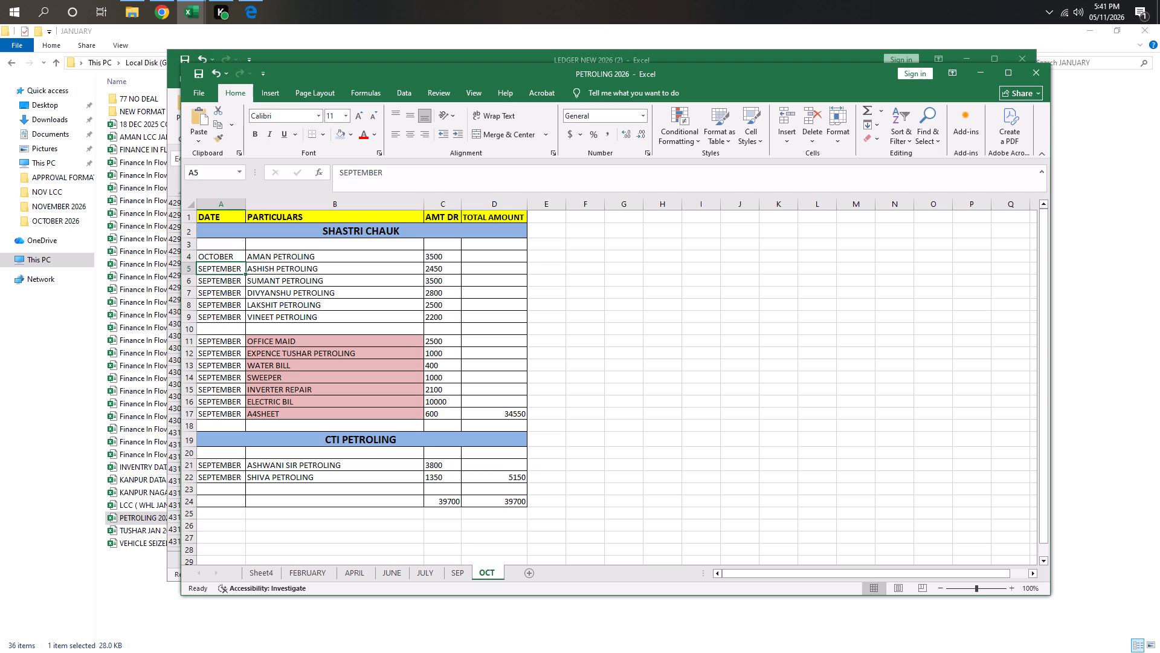
pyautogui.press('Up')
pyautogui.hotkey('shift', 'Down')
pyautogui.hotkey('shift', 'Down')
pyautogui.hotkey('shift', 'Down')
pyautogui.hotkey('shift', 'Down')
pyautogui.hotkey('shift', 'Down')
pyautogui.hotkey('ctrl', 'd')
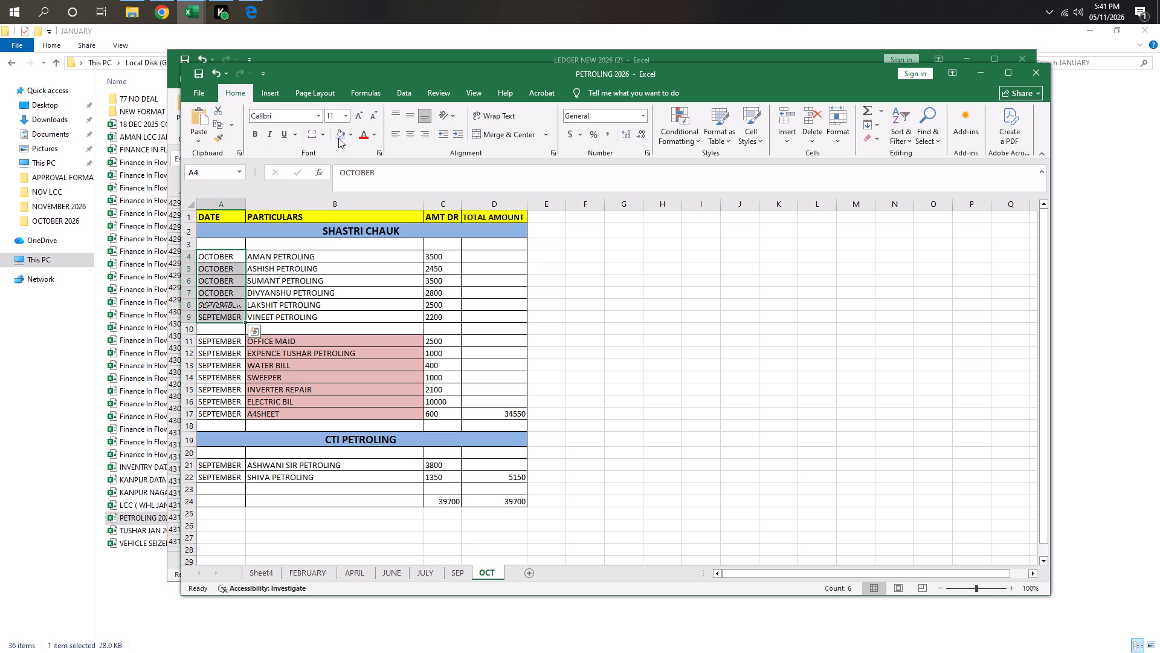
# Copy the OCTOBER date from the VINEET PETROLING row into the expense rows from OFFICE MAID through A4SHEET.
pyautogui.click(218, 343)
pyautogui.click(229, 319)
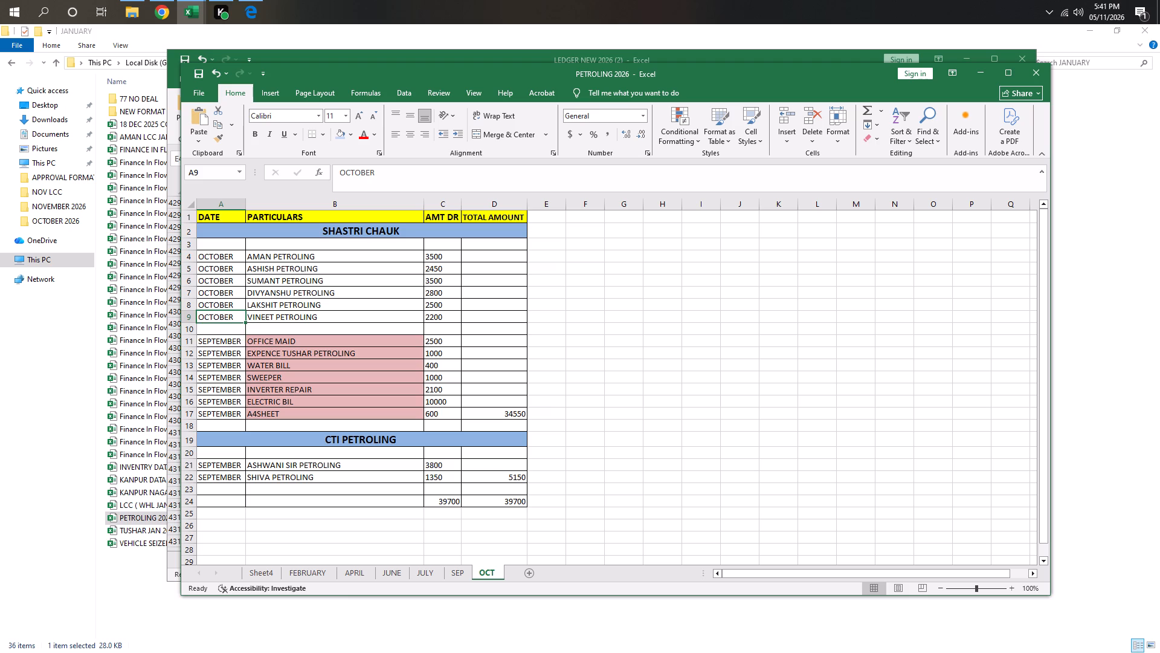
pyautogui.hotkey('ctrl', 'c')
pyautogui.click(228, 345)
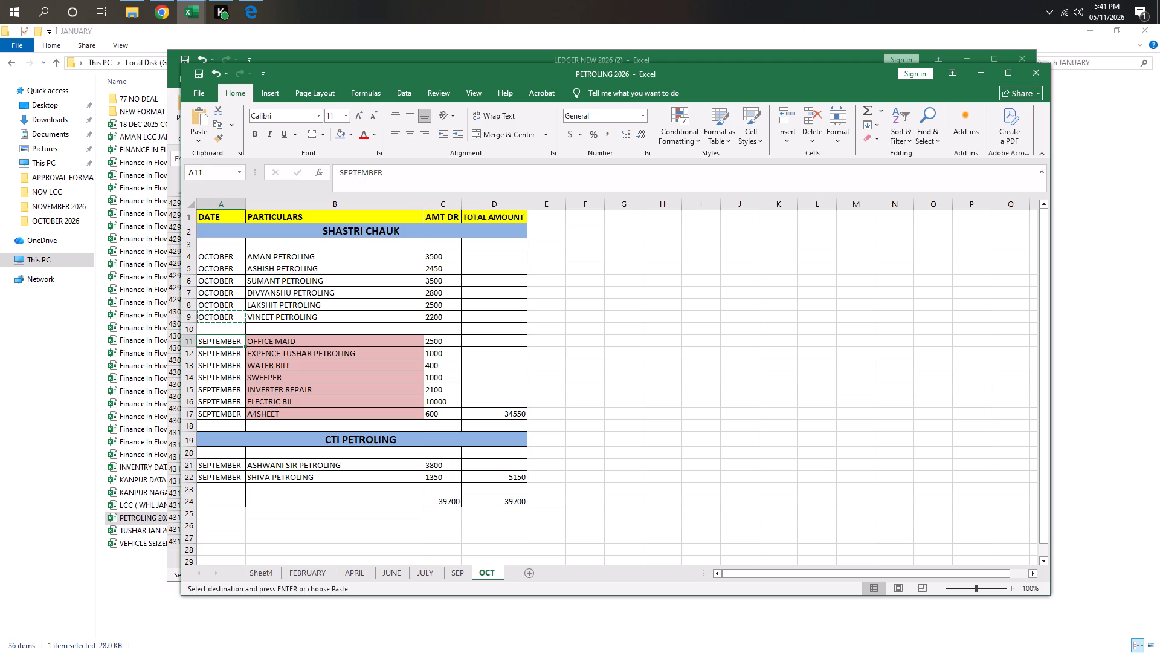
pyautogui.hotkey('ctrl', 'v')
pyautogui.moveTo(230, 343); pyautogui.dragTo(227, 409)
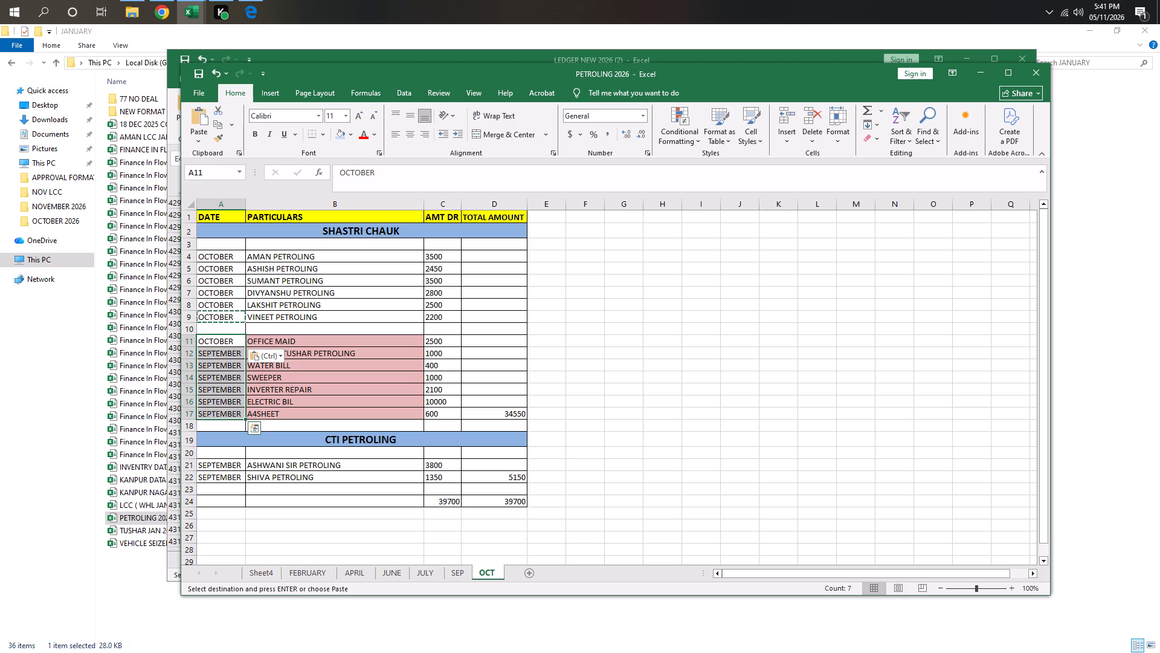
pyautogui.hotkey('ctrl', 'd')
# Copy the OCTOBER date into the two CTI PETROLING rows, ASHWANI SIR PETROLING and SHIVA PETROLING.
pyautogui.click(227, 461)
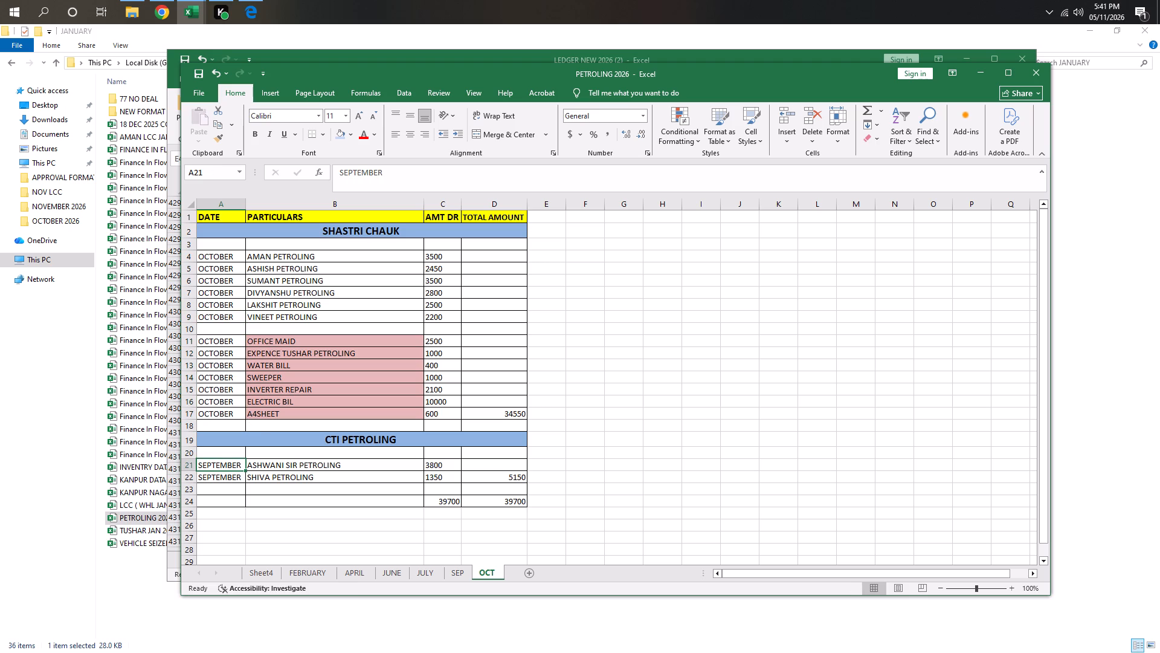
pyautogui.hotkey('ctrl', 'v')
pyautogui.click(224, 418)
pyautogui.hotkey('ctrl', 'c')
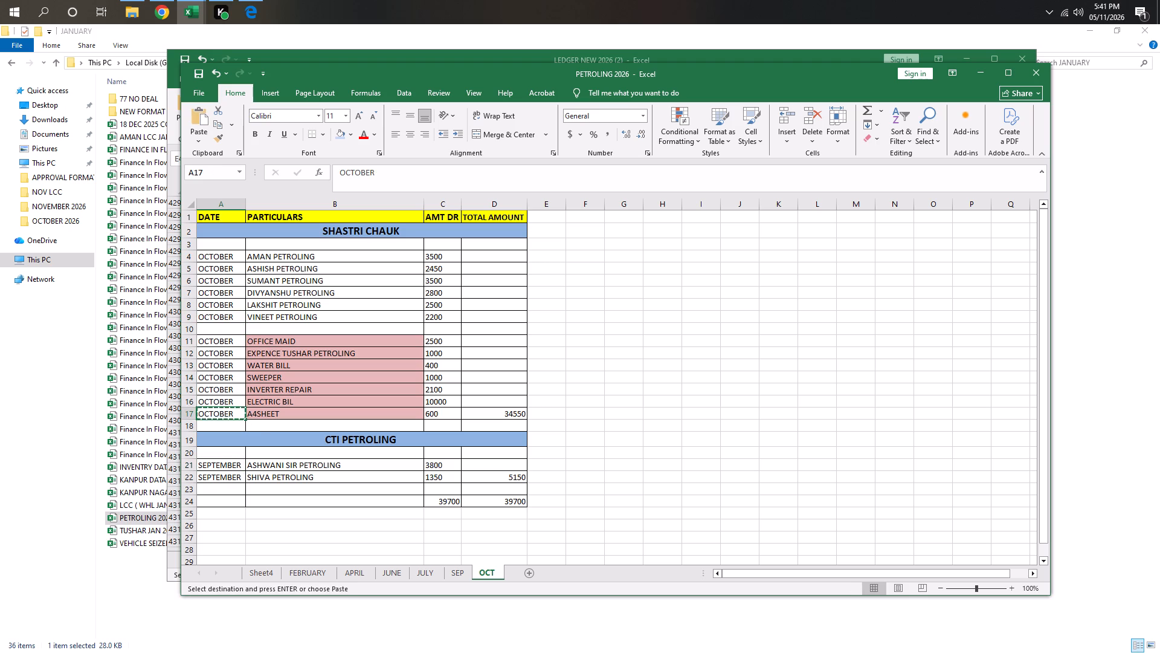
pyautogui.moveTo(218, 466); pyautogui.dragTo(216, 479)
pyautogui.hotkey('ctrl', 'v')
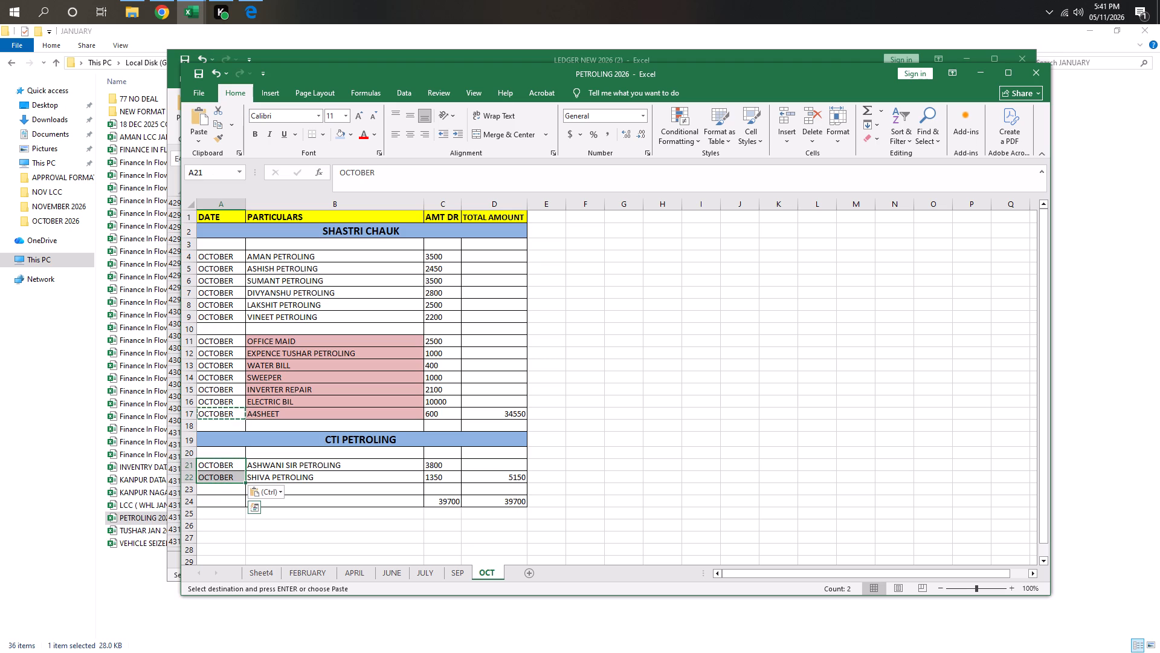
pyautogui.click(212, 493)
# Copy the whole table from the header row through the grand total row and save the workbook.
pyautogui.moveTo(252, 217); pyautogui.dragTo(379, 499)
pyautogui.hotkey('ctrl', 'c')
pyautogui.click(554, 301)
pyautogui.hotkey('ctrl', 's')
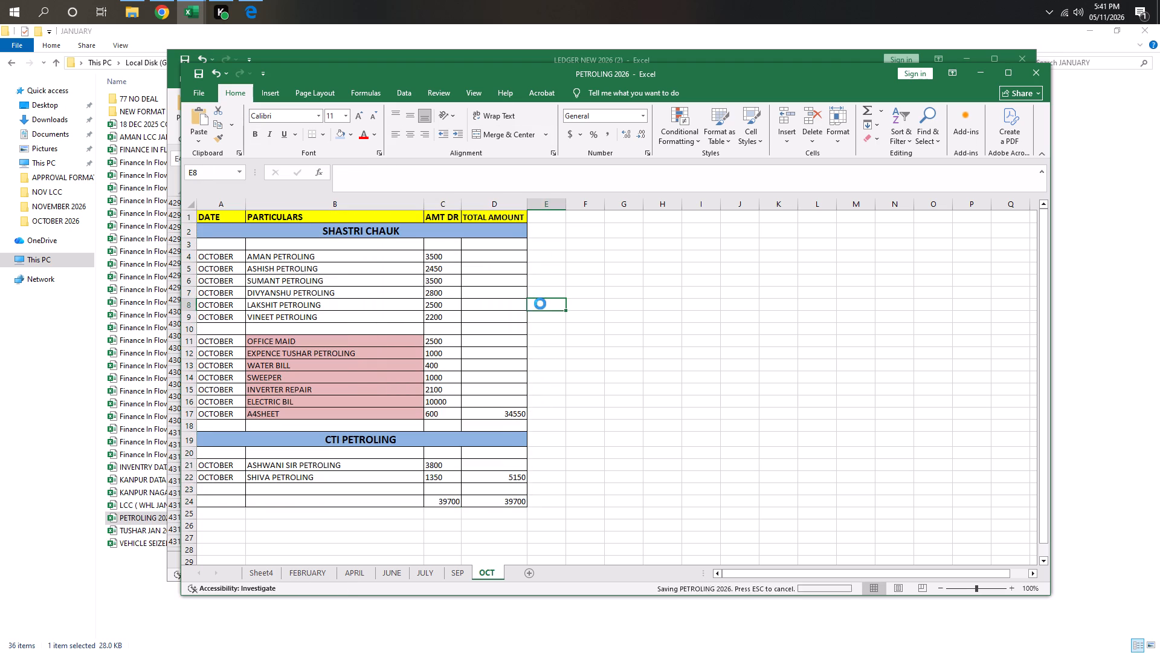
pyautogui.hotkey('ctrl', 's')
pyautogui.hotkey('ctrl', 's')
pyautogui.hotkey('ctrl', 's')
pyautogui.hotkey('ctrl', 's')
# Switch from the PETROLING 2026 workbook to another open window.
pyautogui.hotkey('alt', 'Tab')
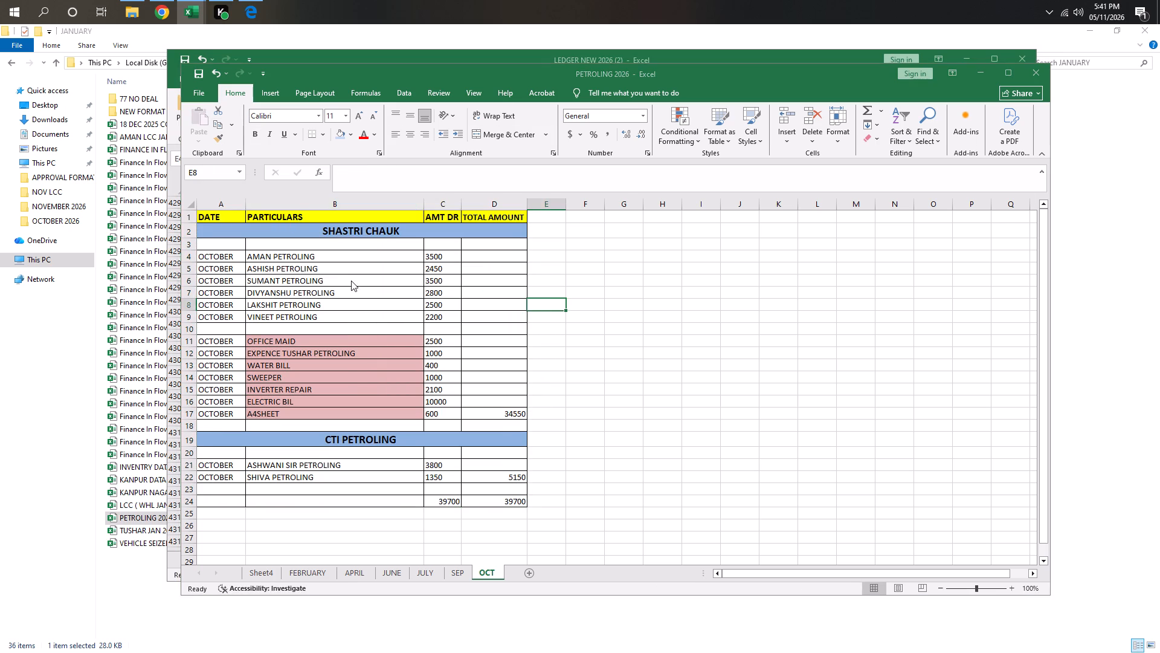
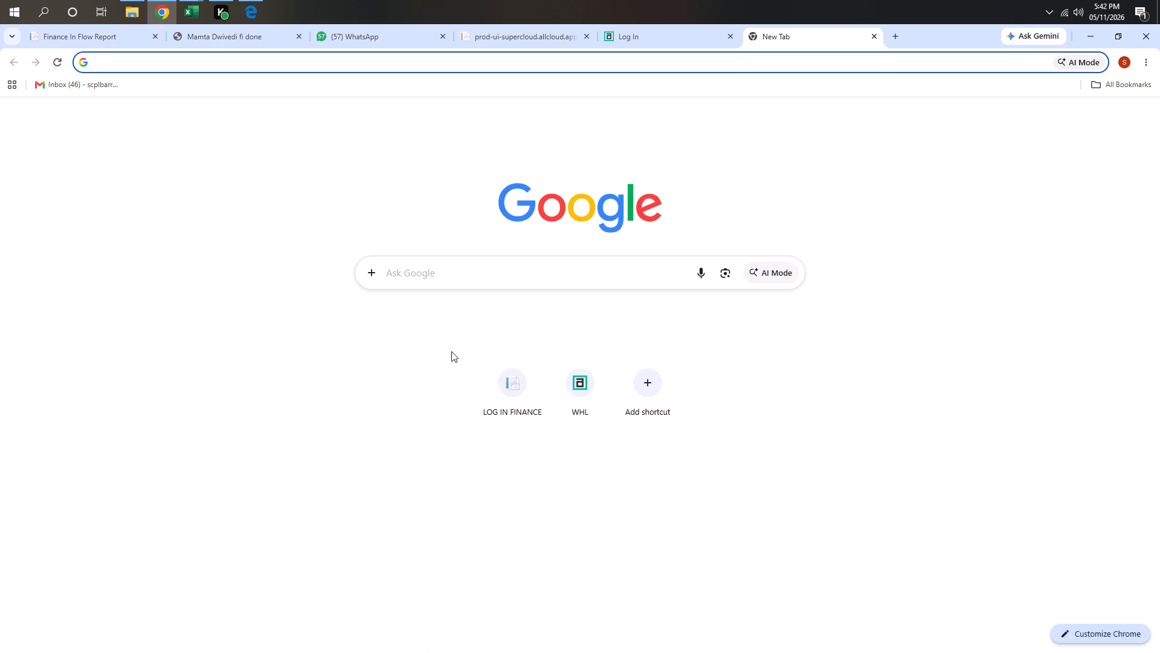
# Run the Finance In Flow Report for 05-11-2026 across all branches and export it as a CSV file.
pyautogui.click(523, 398)
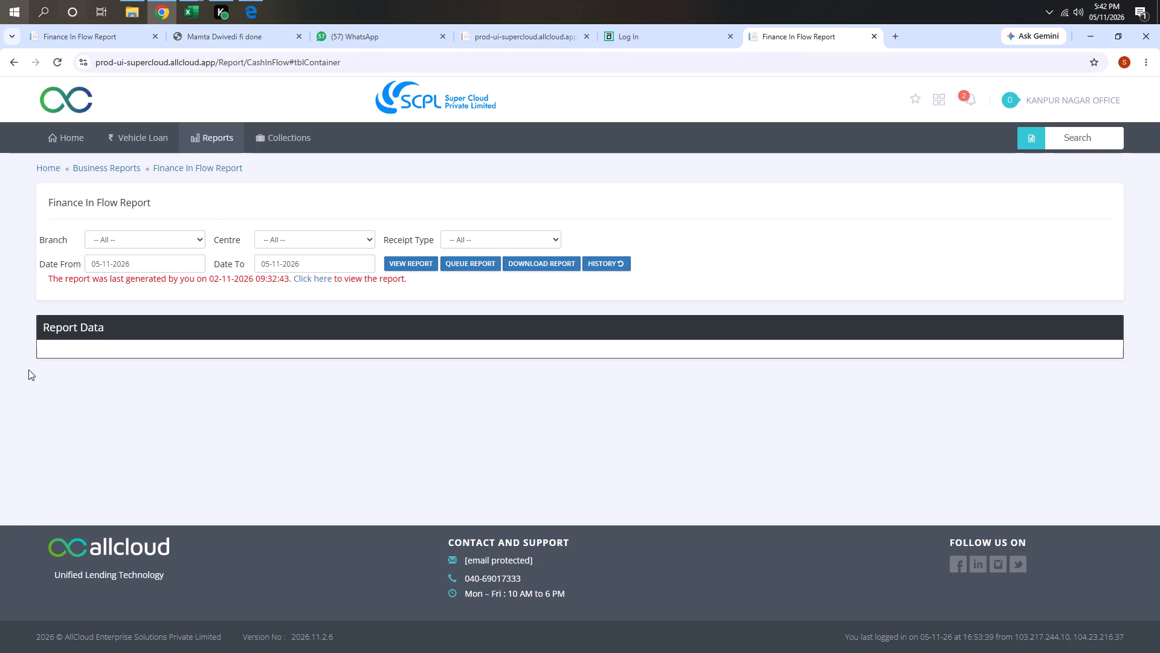
pyautogui.click(417, 267)
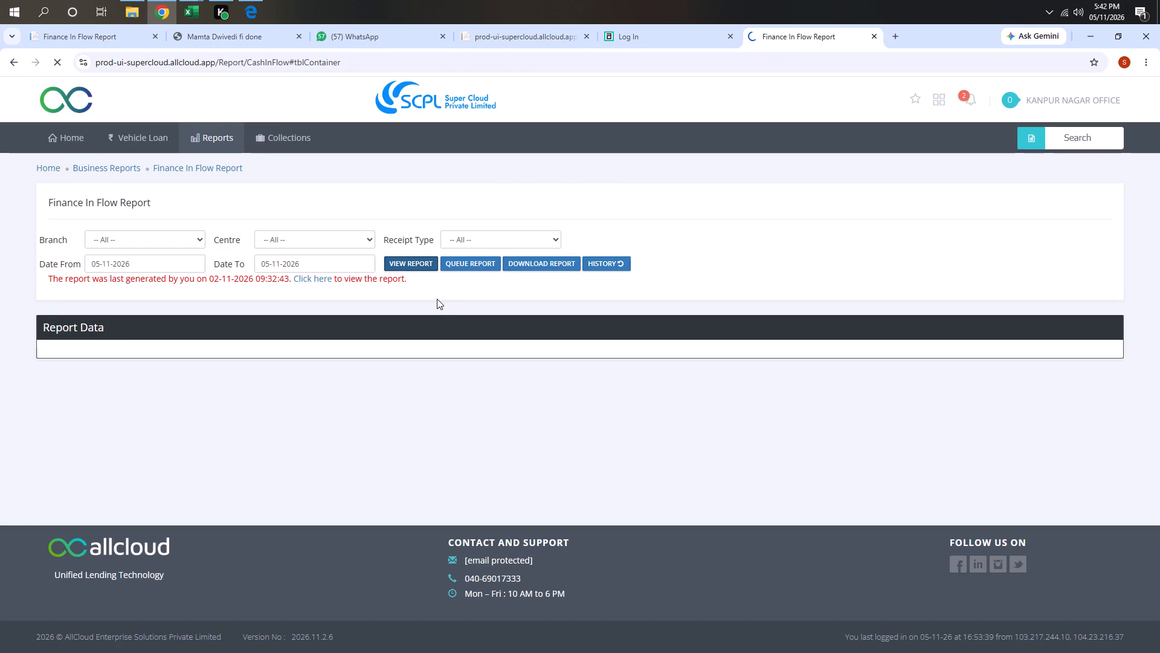
pyautogui.scroll(3, 538, 356)
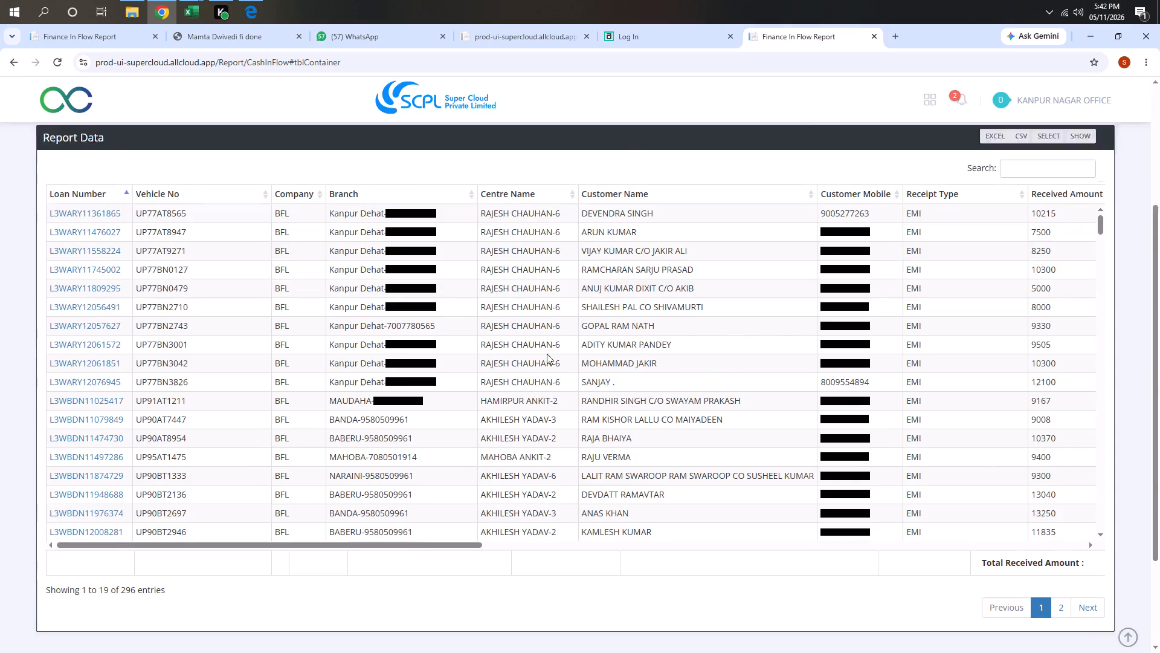
pyautogui.click(1023, 268)
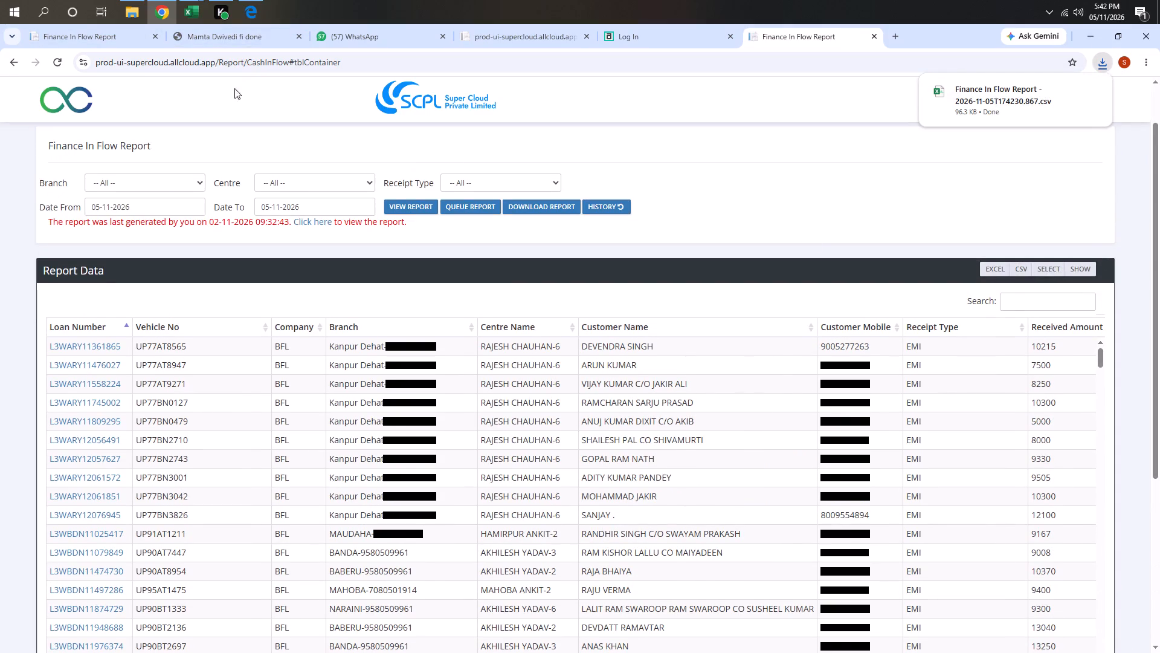
# Open the downloaded Finance In Flow Report CSV and bring its Excel window to the front.
pyautogui.doubleClick(964, 110)
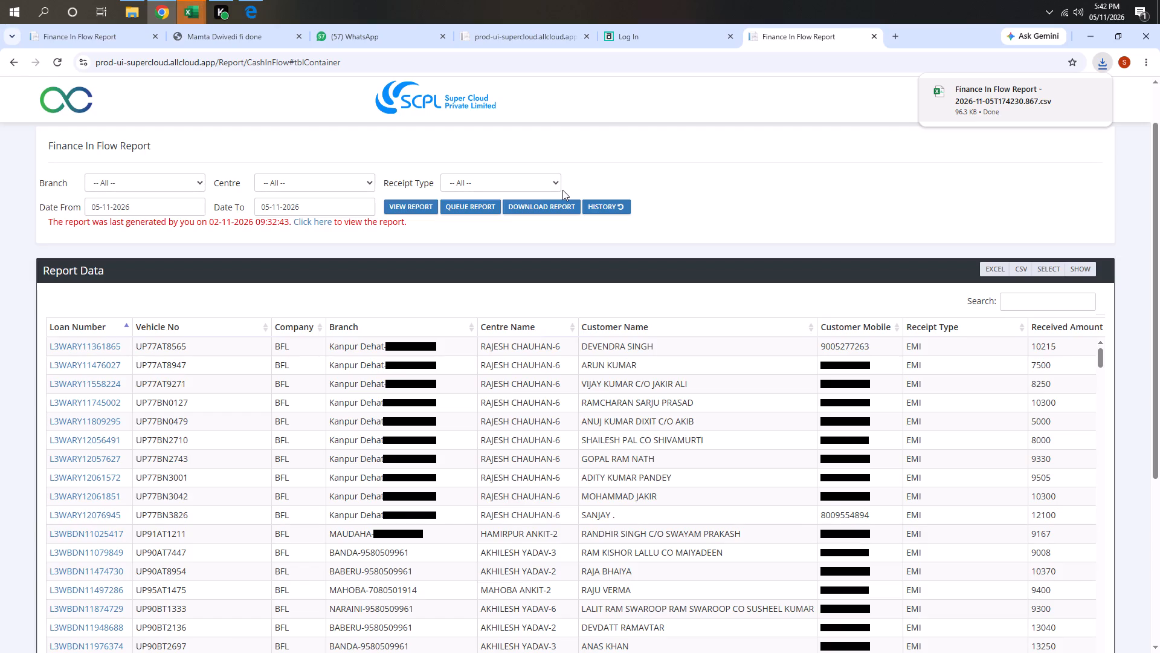
pyautogui.doubleClick(994, 94)
pyautogui.click(199, 25)
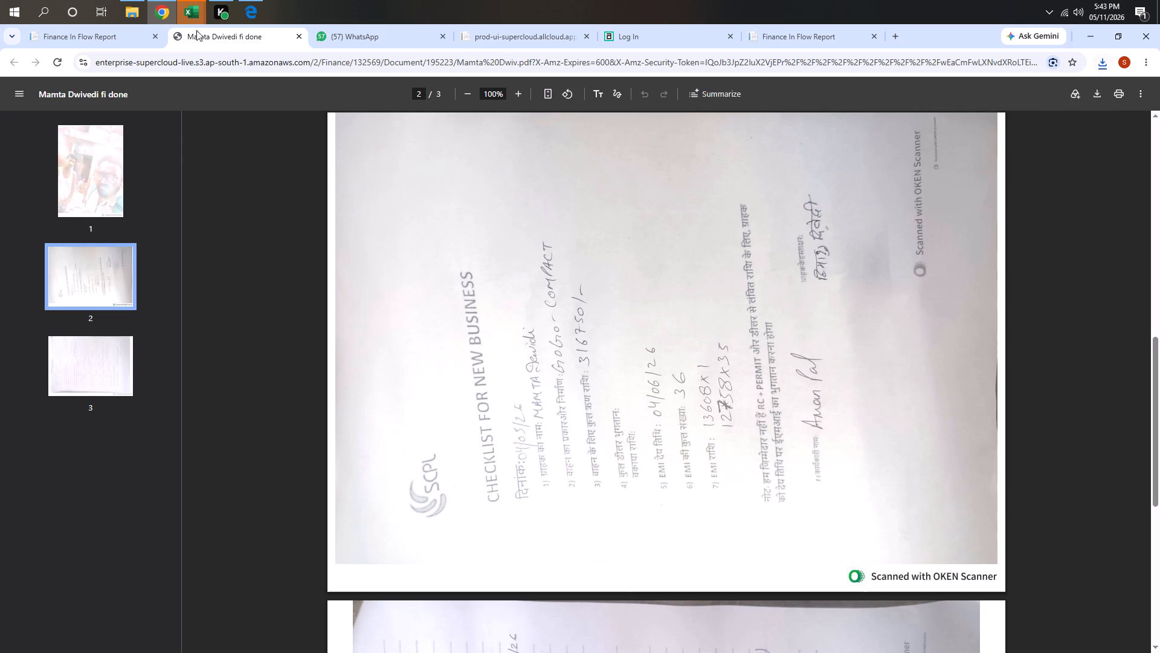
pyautogui.click(193, 14)
pyautogui.click(576, 96)
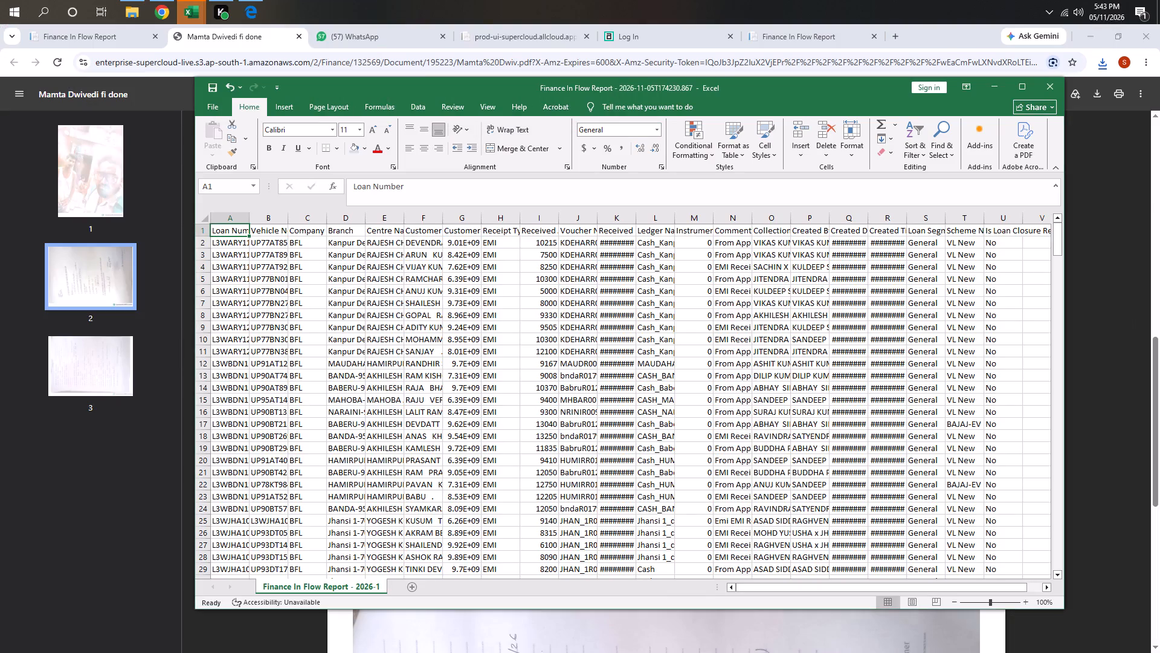
# Turn on filters for the report's header row and deselect all values in the Branch filter.
pyautogui.hotkey('ctrl', 'shift', 'l')
pyautogui.press('0')
pyautogui.press('Escape')
pyautogui.press('Right')
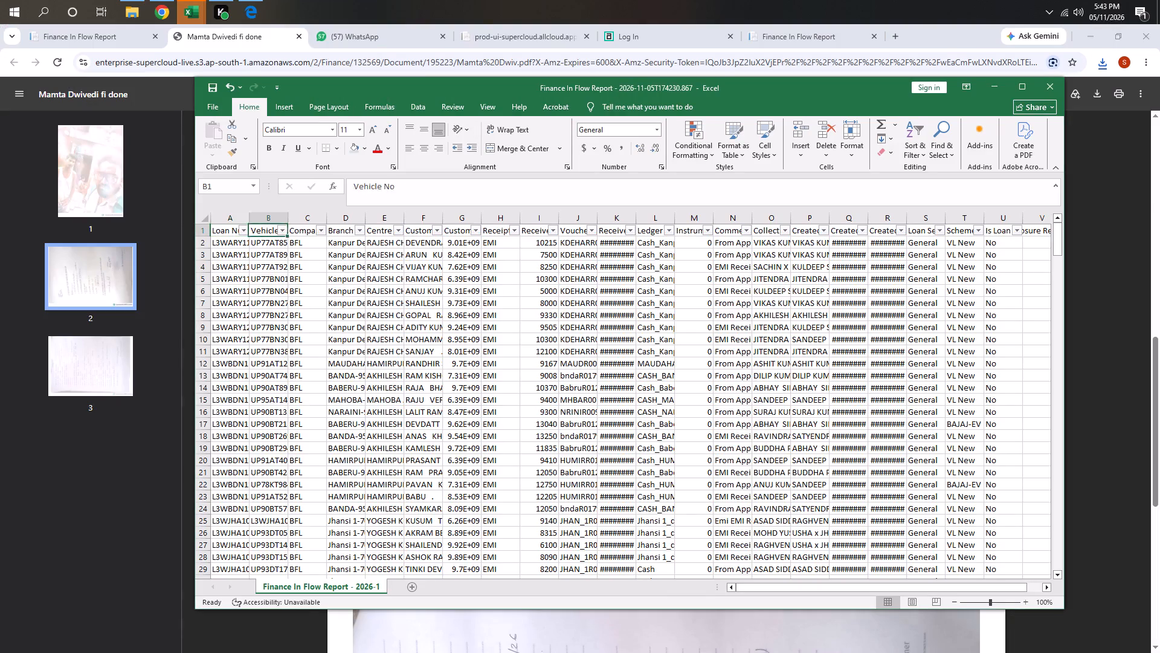
pyautogui.press('Right')
pyautogui.press('Right')
pyautogui.hotkey('alt', 'Down')
pyautogui.press('Down')
pyautogui.press('Down')
pyautogui.press('Down')
pyautogui.press('Down')
pyautogui.press('Down')
pyautogui.press('Down')
pyautogui.press('Down')
pyautogui.press('Down')
pyautogui.press('Down')
pyautogui.press('space')
# Include the GALLA MANDI and GHATAMPUR branches in the Branch filter.
pyautogui.press('Down')
pyautogui.press('Down')
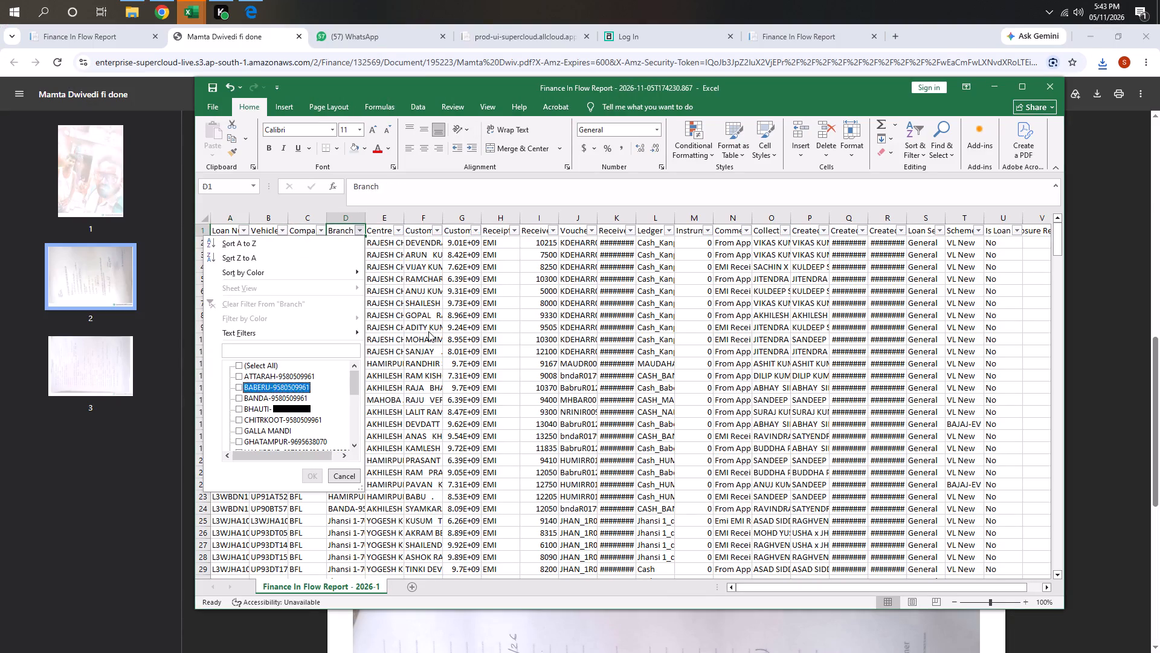
pyautogui.press('Down')
pyautogui.press('Down')
pyautogui.press('space')
pyautogui.press('Down')
pyautogui.press('Up')
pyautogui.press('space')
pyautogui.press('Down')
pyautogui.press('Down')
pyautogui.press('space')
pyautogui.press('Down')
pyautogui.press('space')
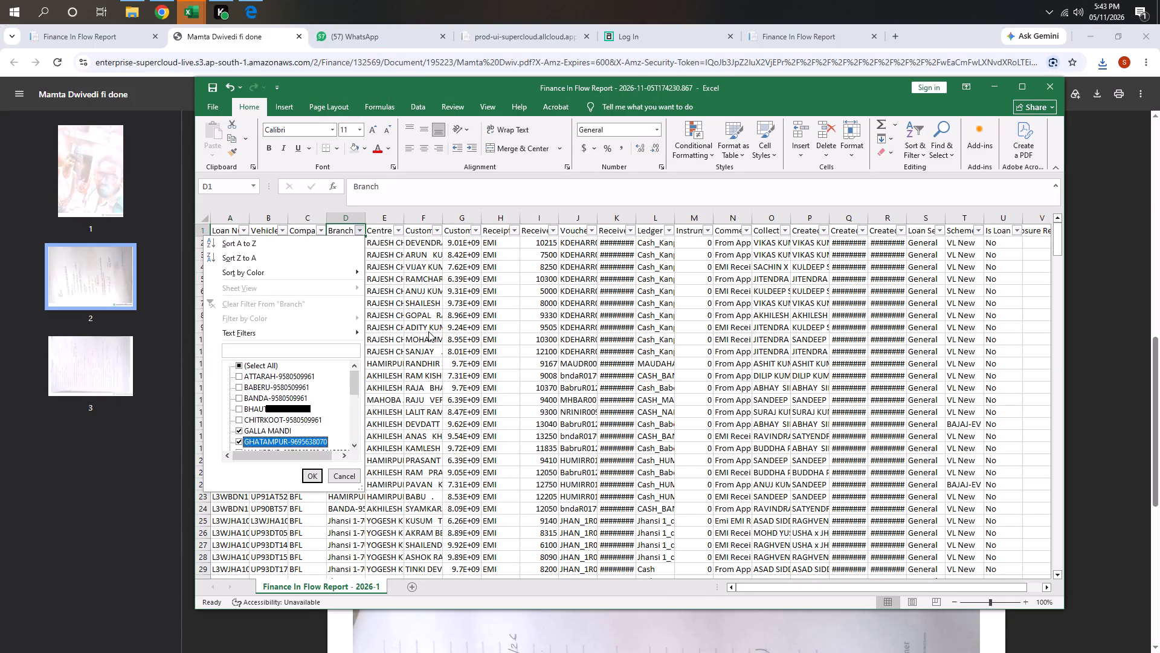
# Include the KANPUR _NEW, MAHOBA and MALL ROAD branches in the Branch filter.
pyautogui.press('Down')
pyautogui.press('Down')
pyautogui.press('Down')
pyautogui.press('Down')
pyautogui.press('Up')
pyautogui.press('space')
pyautogui.press('Down')
pyautogui.press('Down')
pyautogui.press('Down')
pyautogui.press('Up')
pyautogui.press('space')
pyautogui.press('Down')
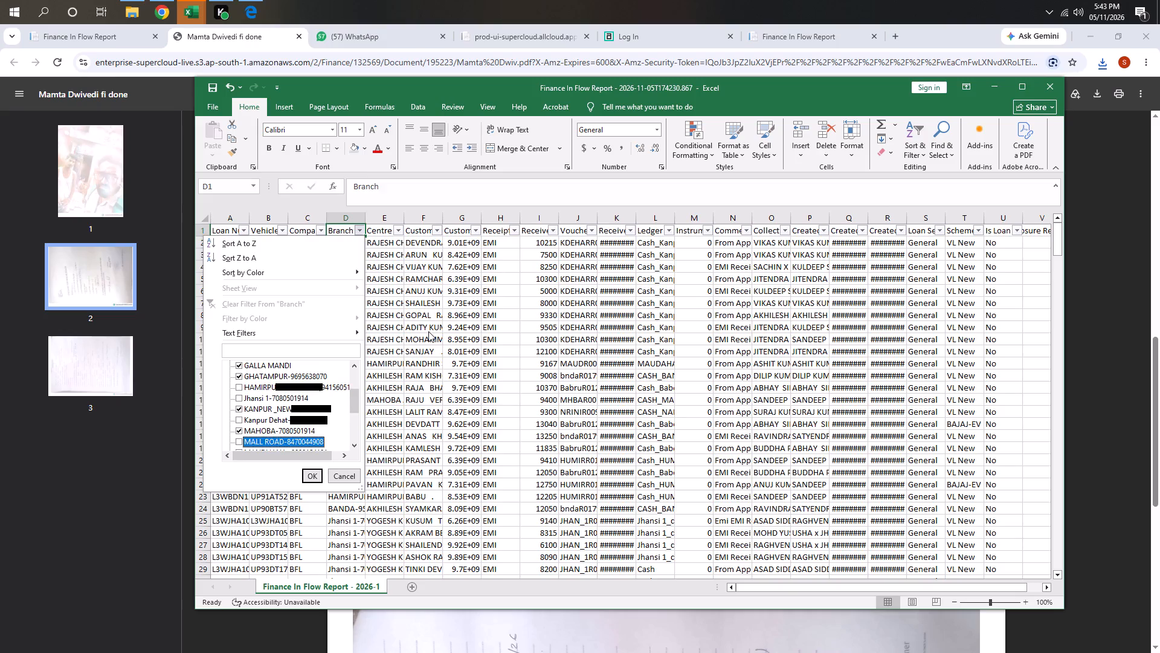
pyautogui.press('space')
# Exclude MAHOBA and MANDHANA from the Branch filter selection, leaving MALL ROAD included.
pyautogui.press('Down')
pyautogui.press('space')
pyautogui.press('Up')
pyautogui.press('Up')
pyautogui.press('space')
pyautogui.press('Down')
pyautogui.press('Down')
pyautogui.press('space')
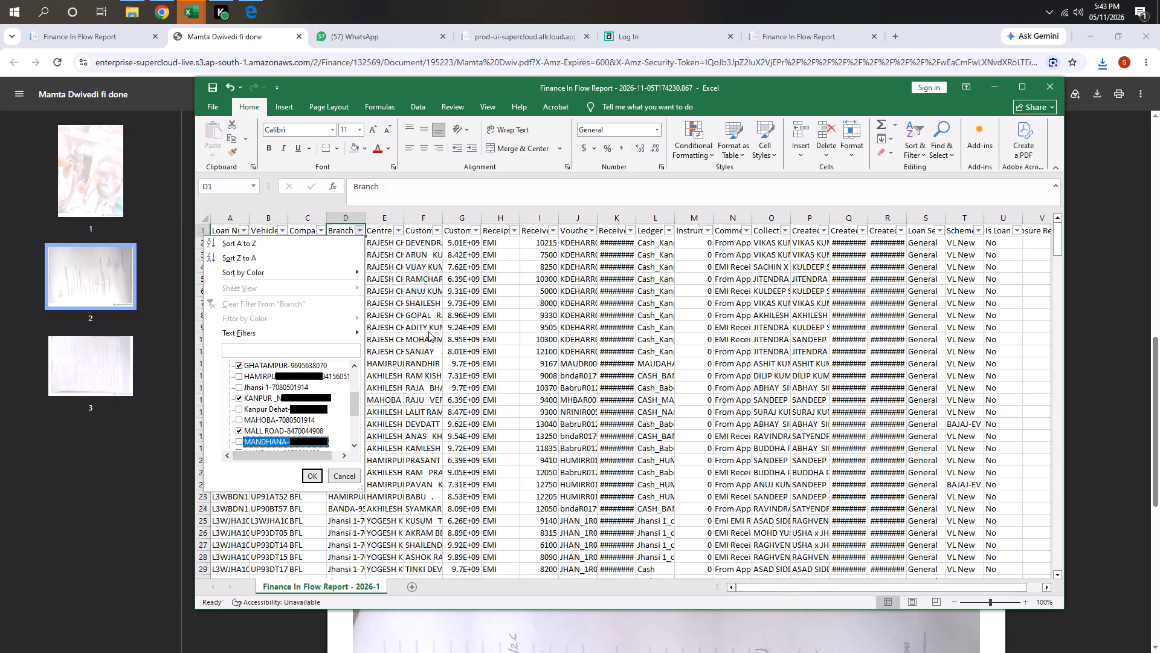
pyautogui.press('space')
pyautogui.press('Down')
pyautogui.press('Down')
pyautogui.press('Up')
pyautogui.press('Up')
pyautogui.press('space')
# Include the NAUBASTA, NAWABGANJ_KNP, RAMADEVI and RAMAIPUR branches in the Branch filter.
pyautogui.press('Down')
pyautogui.press('Down')
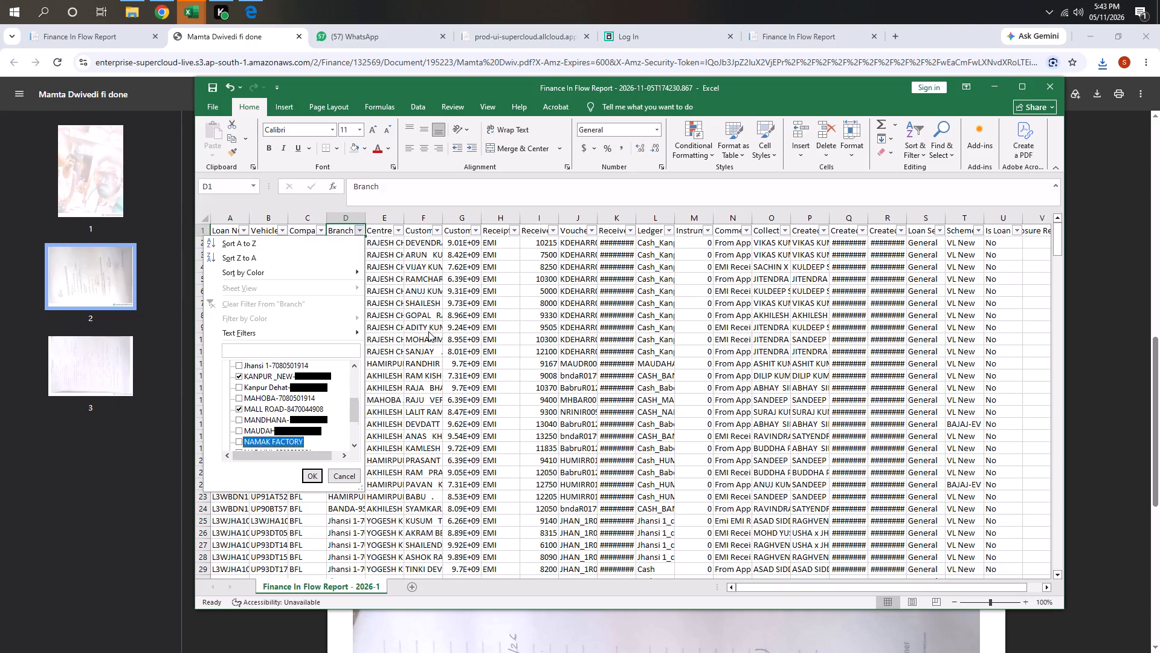
pyautogui.press('Down')
pyautogui.press('Down')
pyautogui.press('space')
pyautogui.press('Down')
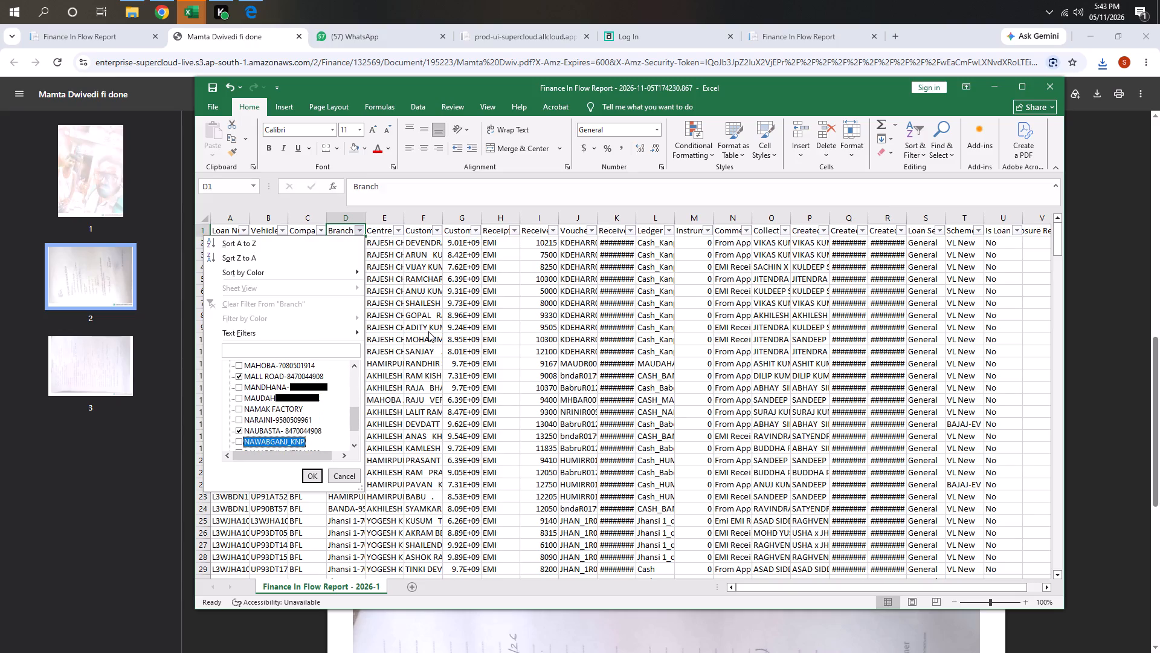
pyautogui.press('Up')
pyautogui.press('Up')
pyautogui.press('Down')
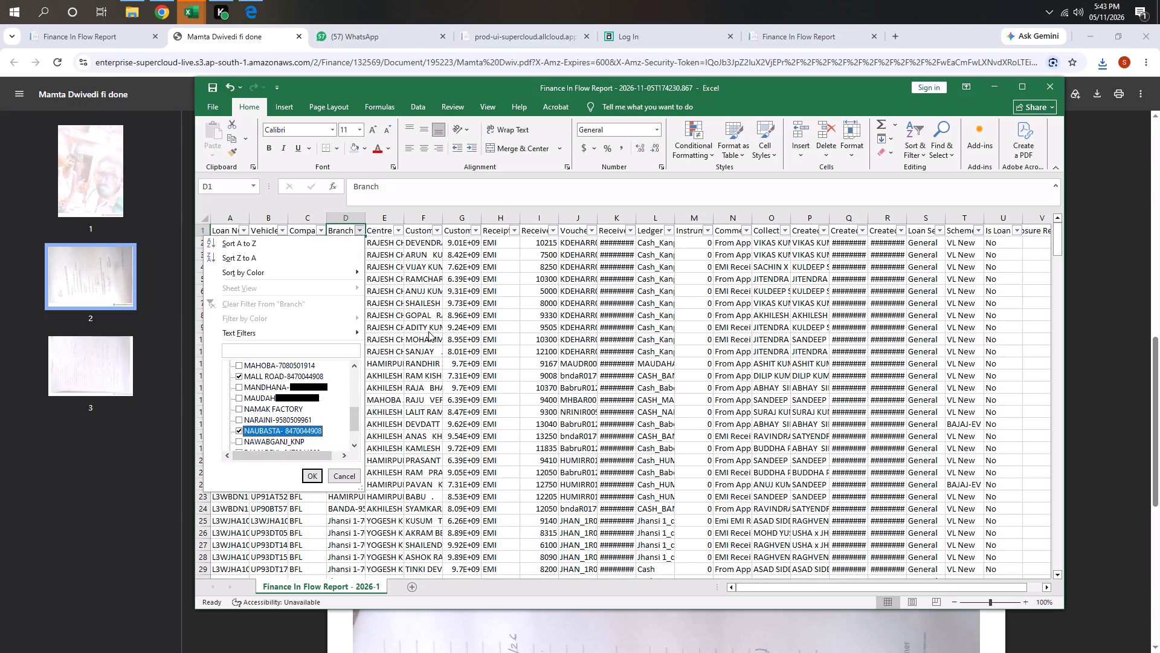
pyautogui.press('Down')
pyautogui.press('space')
pyautogui.press('Down')
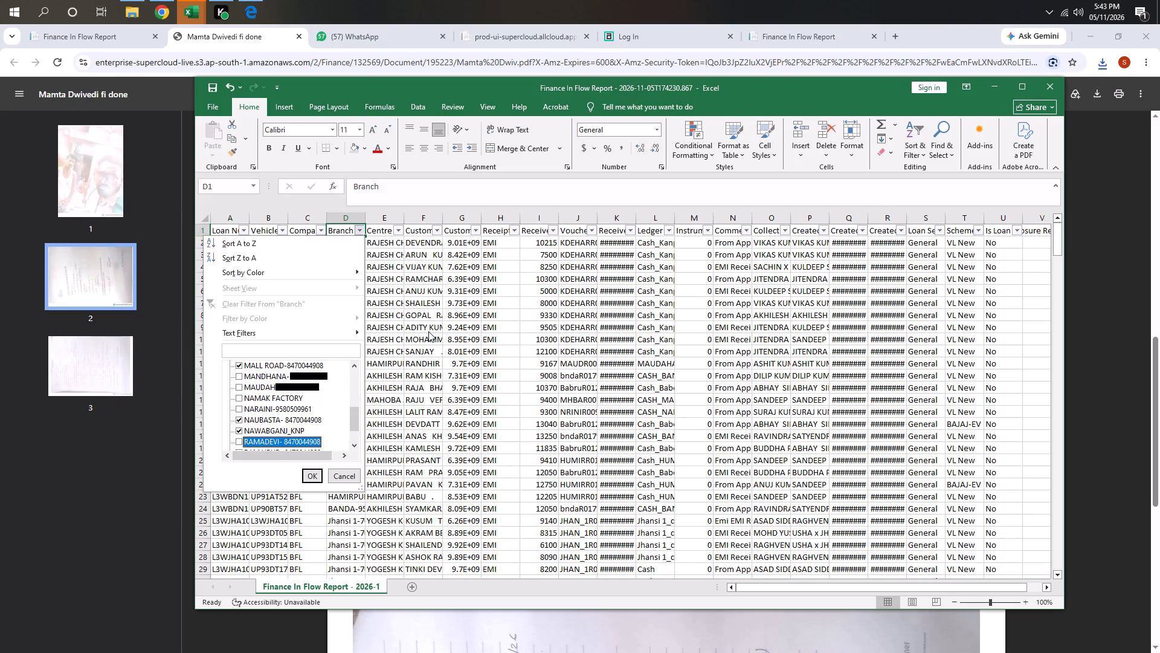
pyautogui.press('space')
pyautogui.press('Down')
pyautogui.press('space')
# Exclude NAWABGANJ_KNP from the Branch filter selection and apply the filter.
pyautogui.press('Up')
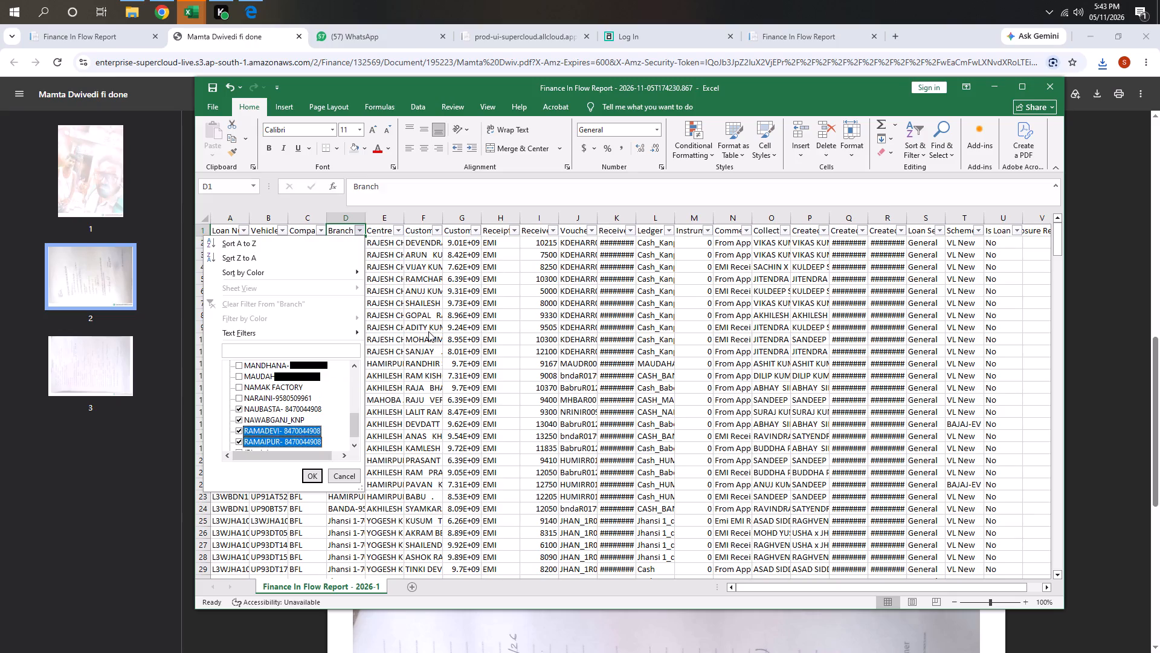
pyautogui.press('Up')
pyautogui.press('space')
pyautogui.press('Down')
pyautogui.press('Down')
pyautogui.press('Down')
pyautogui.press('Down')
pyautogui.press('Return')
# Copy the filtered report rows including the header row and paste them into a new blank workbook.
pyautogui.press('Down')
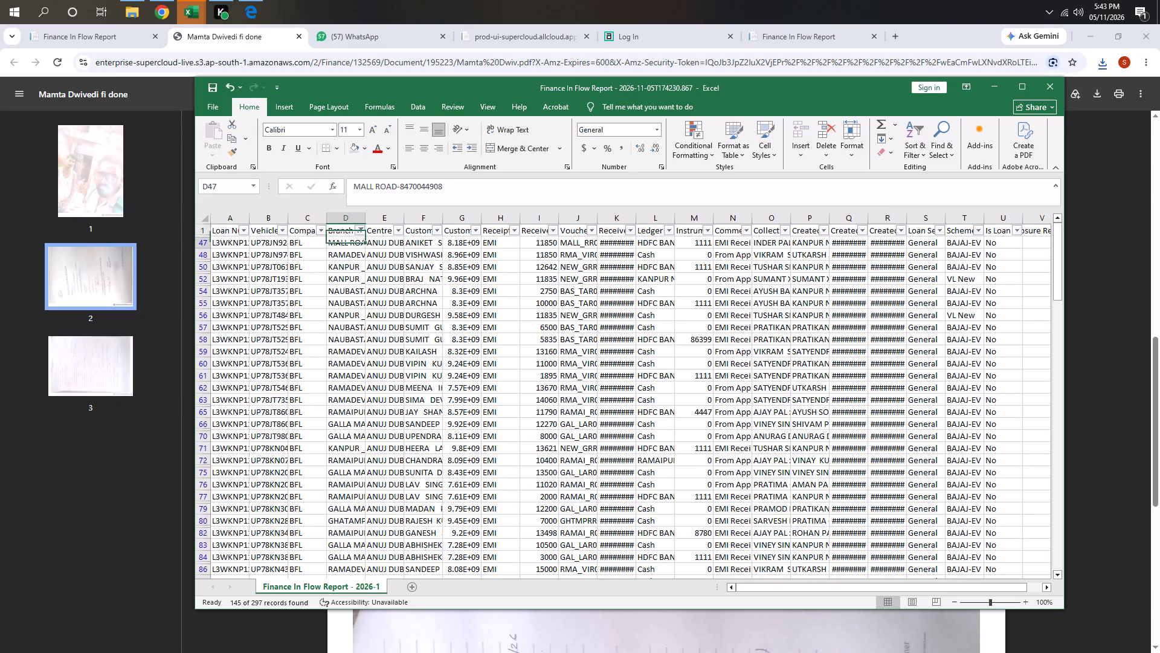
pyautogui.press('Up')
pyautogui.hotkey('shift', 'space')
pyautogui.hotkey('ctrl', 'shift', 'Down')
pyautogui.hotkey('ctrl', 'c')
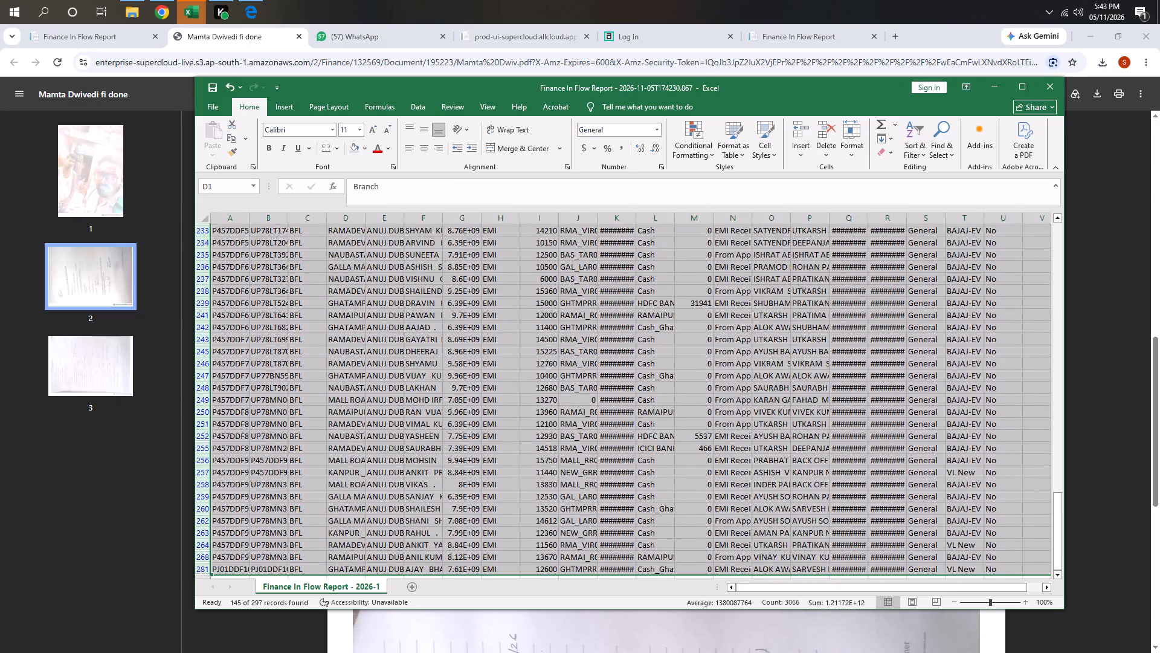
pyautogui.hotkey('ctrl', 'n')
pyautogui.hotkey('ctrl', 'v')
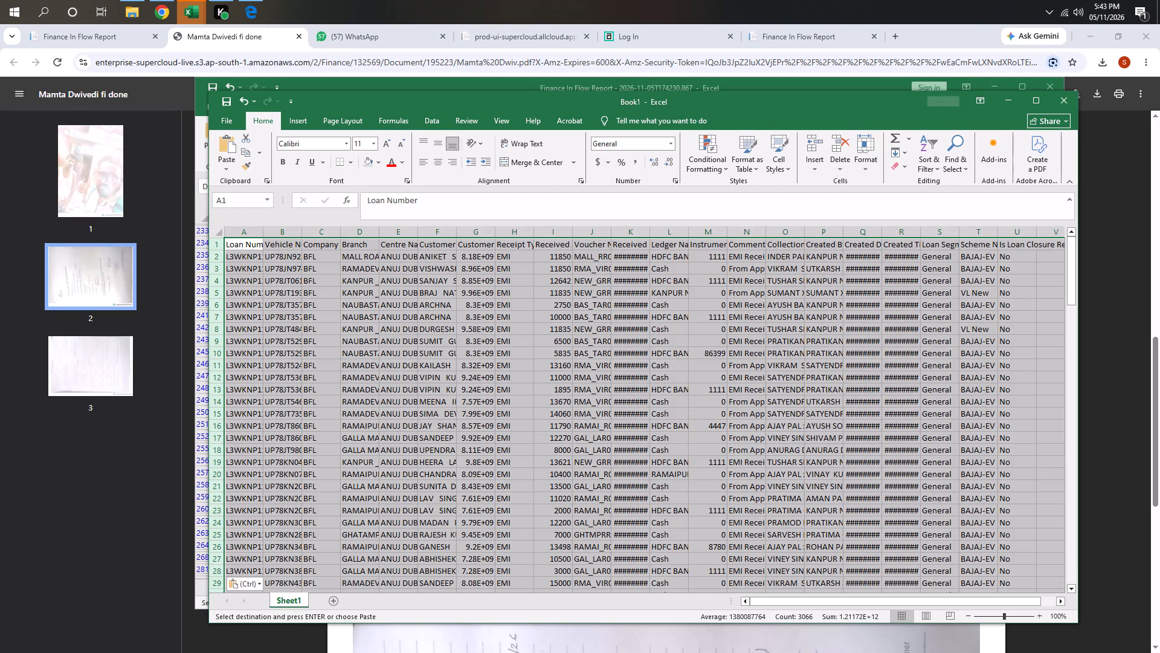
# Widen the Loan Number column to fit its contents.
pyautogui.click(261, 230)
pyautogui.click(262, 230)
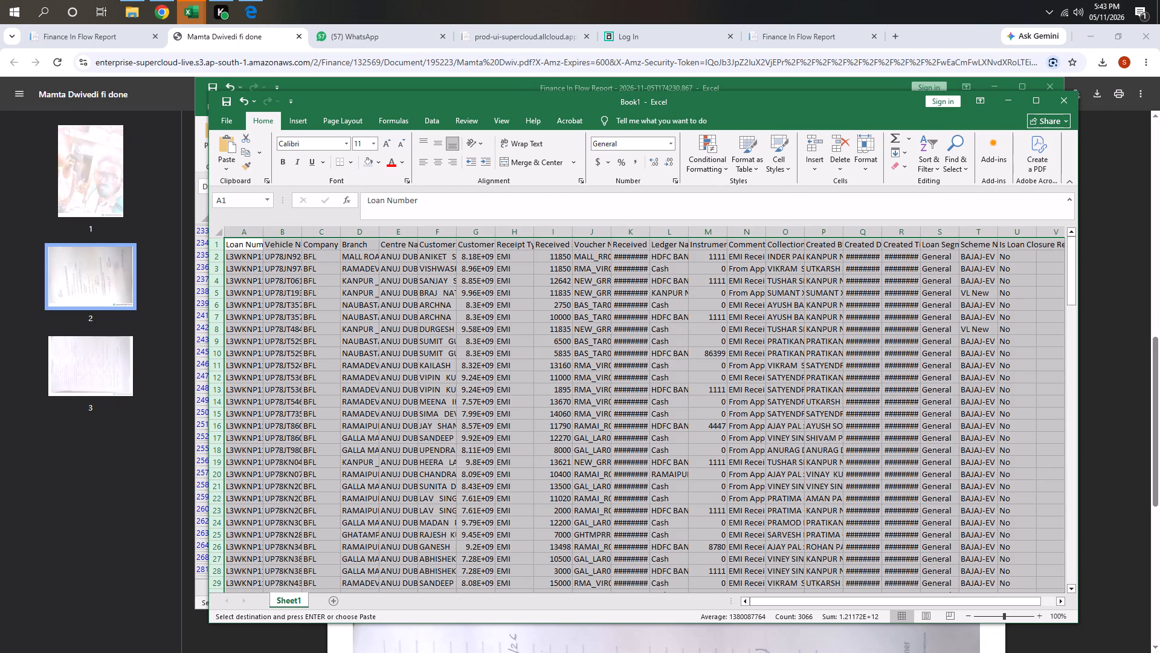
pyautogui.doubleClick(268, 230)
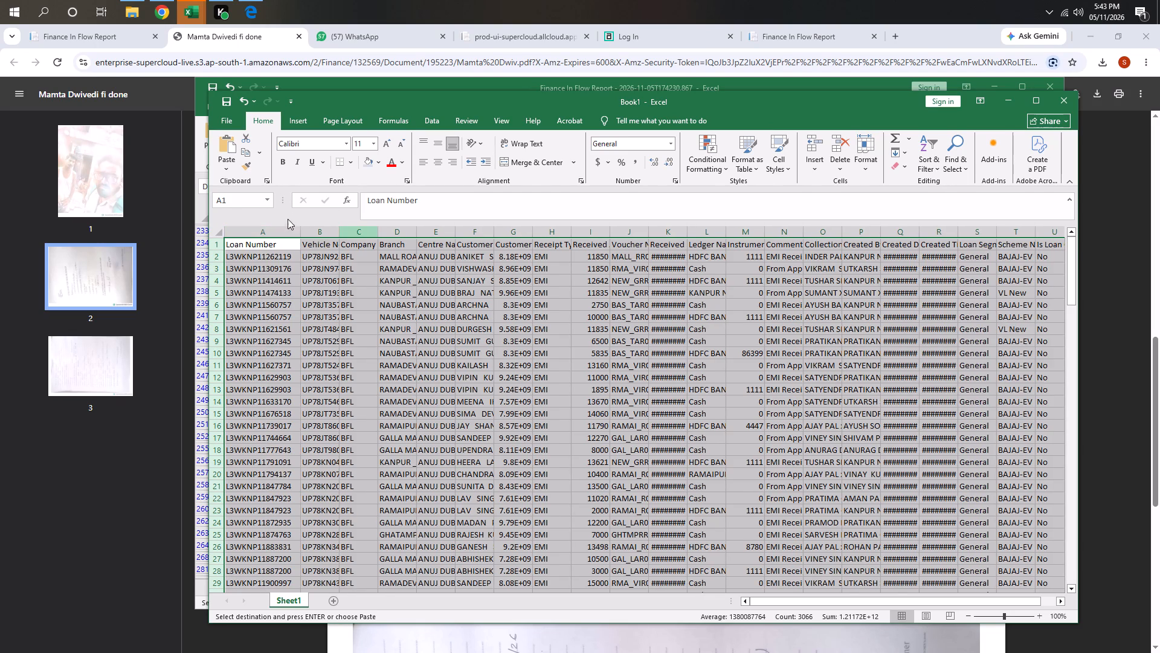
# Highlight duplicate values in the Loan Number column with conditional formatting.
pyautogui.click(286, 230)
pyautogui.click(694, 136)
pyautogui.click(735, 184)
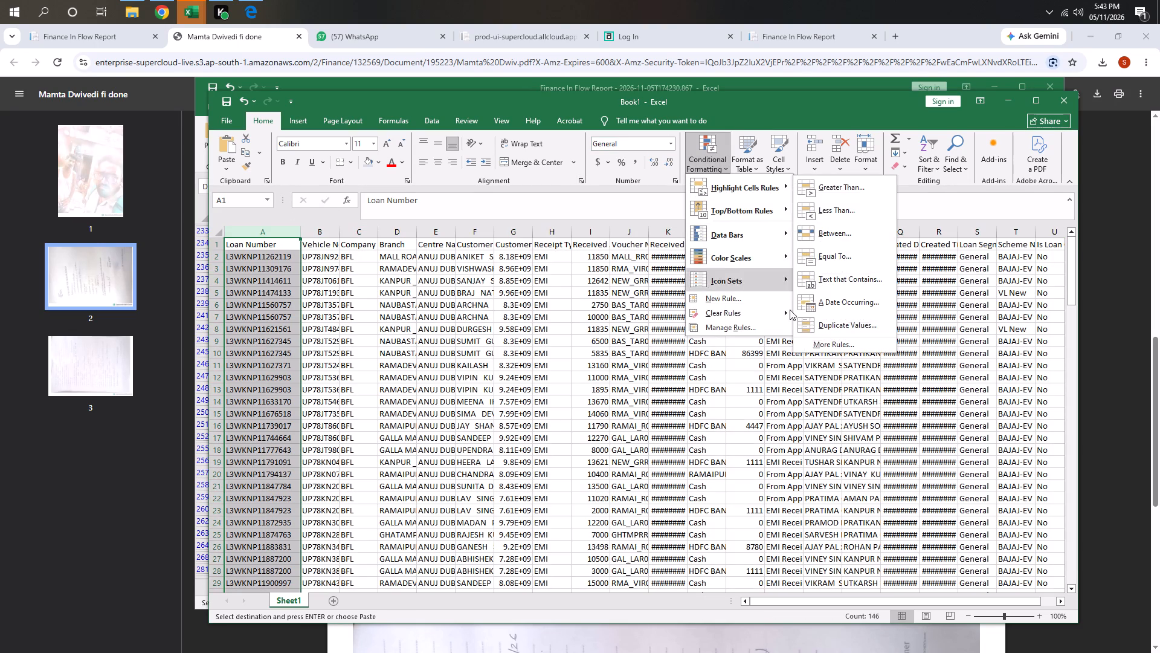
pyautogui.click(831, 329)
pyautogui.click(533, 392)
# Clear one loan number from each highlighted duplicate pair near the top, in rows 6, 10, 13 and 22.
pyautogui.click(244, 304)
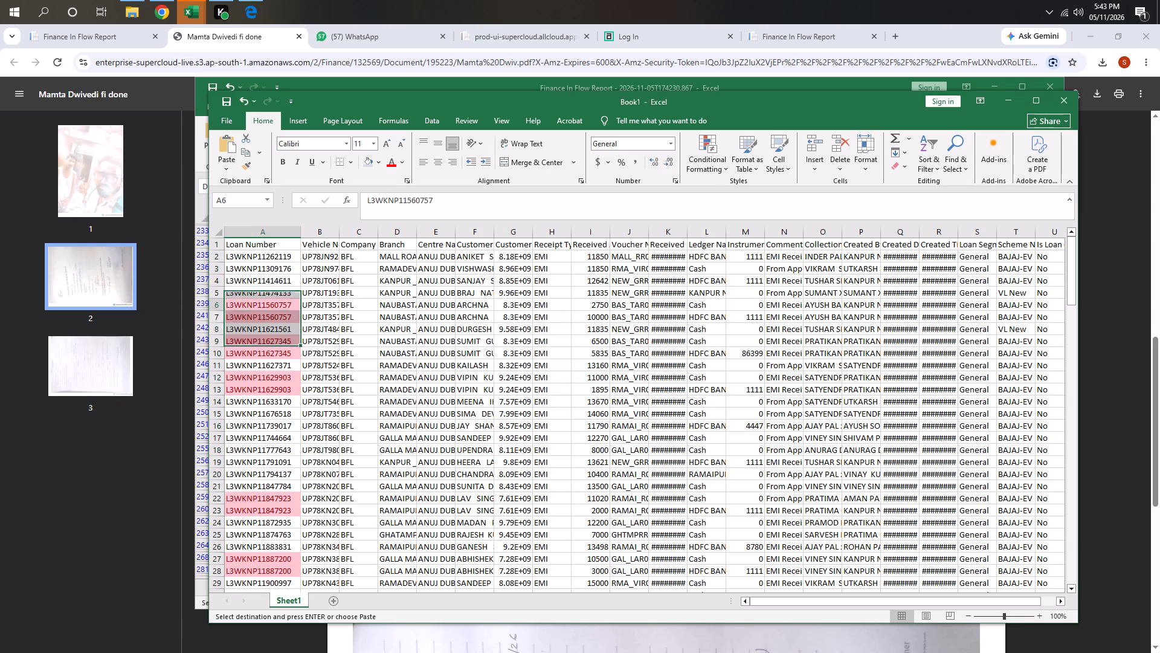
pyautogui.press('Delete')
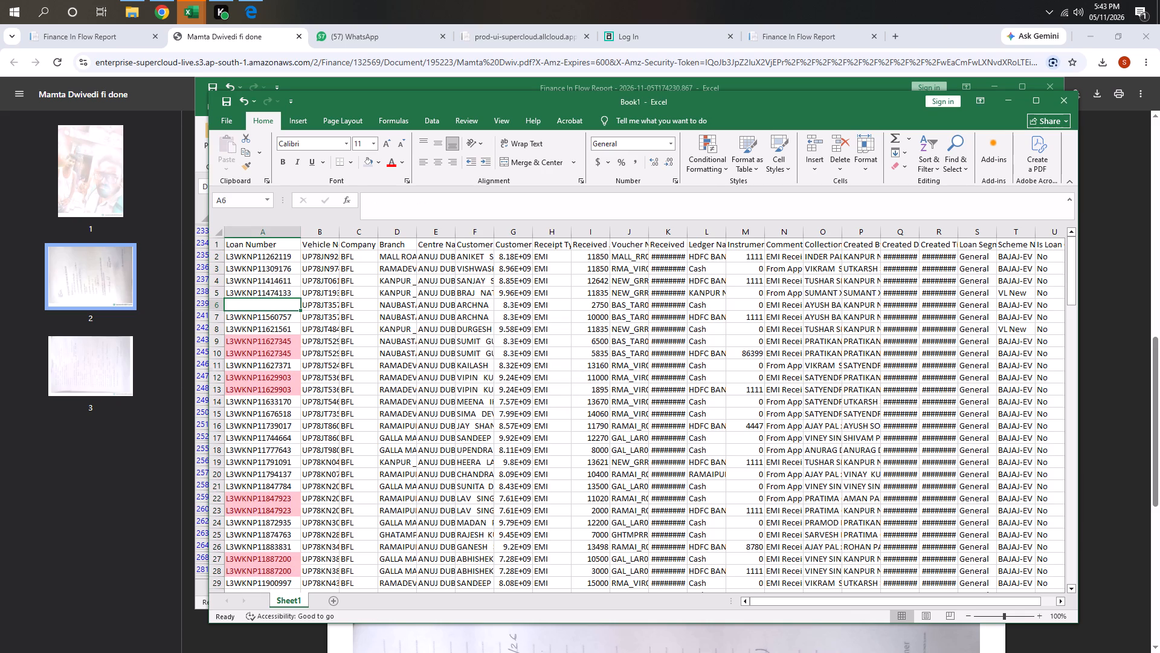
pyautogui.click(259, 360)
pyautogui.click(265, 349)
pyautogui.press('Delete')
pyautogui.click(262, 394)
pyautogui.press('Delete')
pyautogui.click(272, 491)
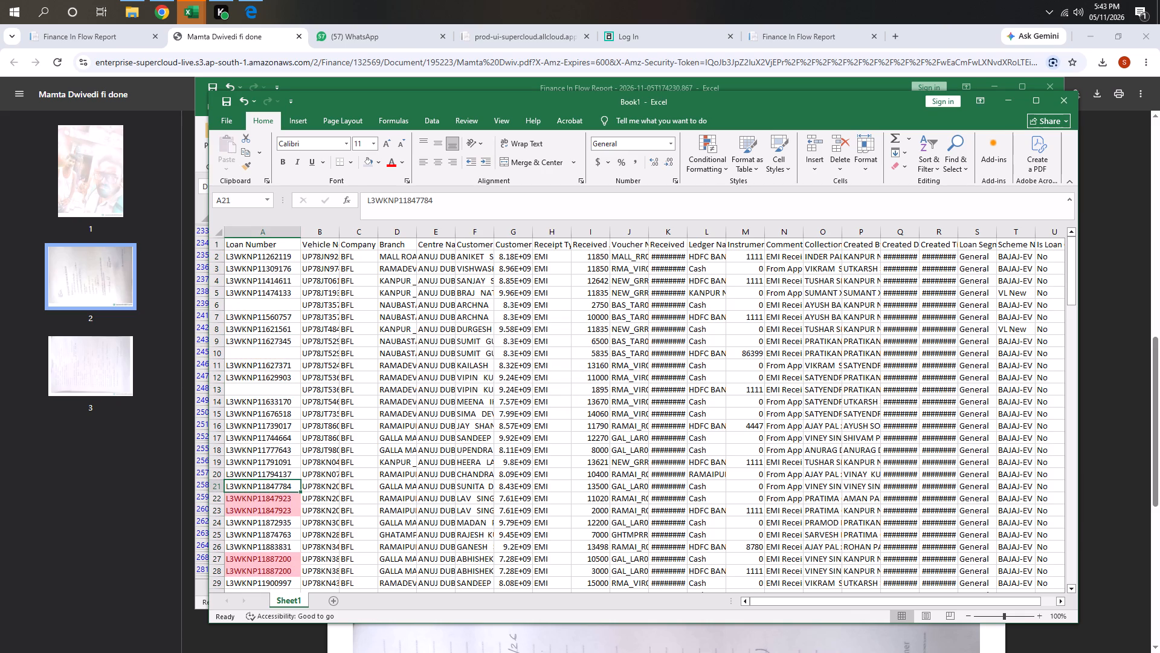
pyautogui.click(272, 498)
pyautogui.press('Delete')
# Clear one loan number from each remaining highlighted duplicate pair from row 27 down to row 61.
pyautogui.scroll(-4, 293, 374)
pyautogui.click(271, 423)
pyautogui.press('Delete')
pyautogui.scroll(-7, 314, 299)
pyautogui.click(285, 357)
pyautogui.press('Delete')
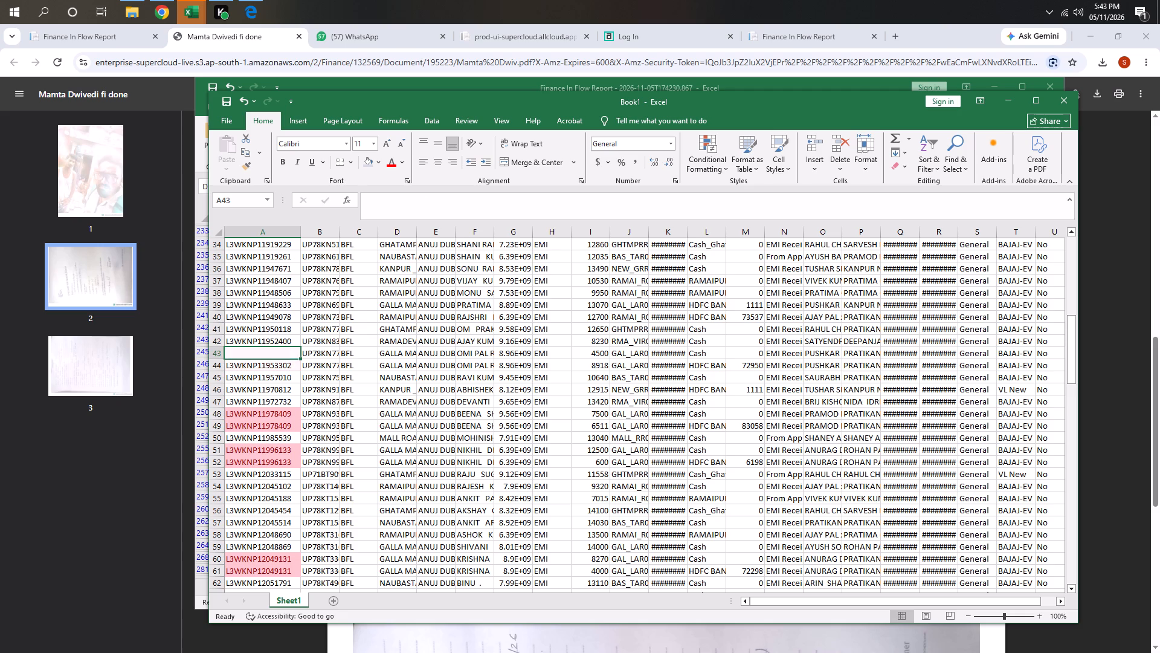
pyautogui.click(273, 418)
pyautogui.press('Delete')
pyautogui.scroll(-4, 279, 332)
pyautogui.click(277, 311)
pyautogui.press('Delete')
pyautogui.click(260, 427)
pyautogui.press('Delete')
# Clear one loan number from each remaining highlighted duplicate pair from row 77 to the end of the list.
pyautogui.scroll(-3, 283, 317)
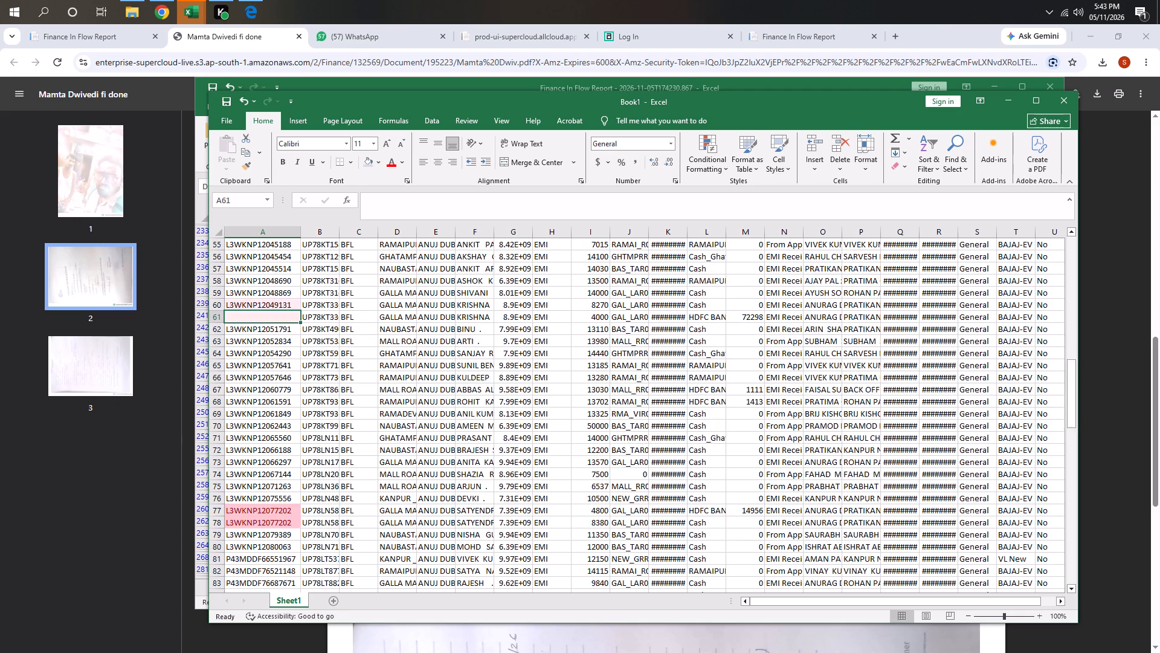
pyautogui.scroll(-2, 278, 359)
pyautogui.click(276, 439)
pyautogui.press('Delete')
pyautogui.scroll(-7, 275, 312)
pyautogui.scroll(-3, 277, 389)
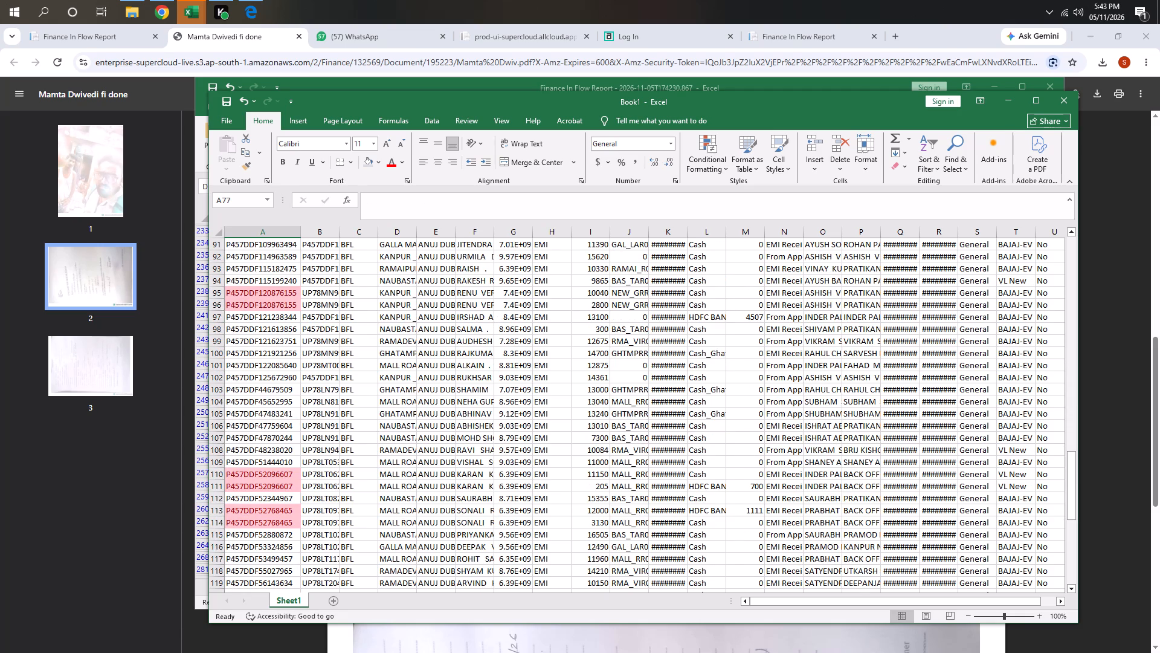
pyautogui.click(266, 305)
pyautogui.press('Delete')
pyautogui.click(263, 483)
pyautogui.press('Delete')
pyautogui.scroll(-3, 277, 424)
pyautogui.click(274, 414)
pyautogui.press('Delete')
pyautogui.scroll(-5, 281, 404)
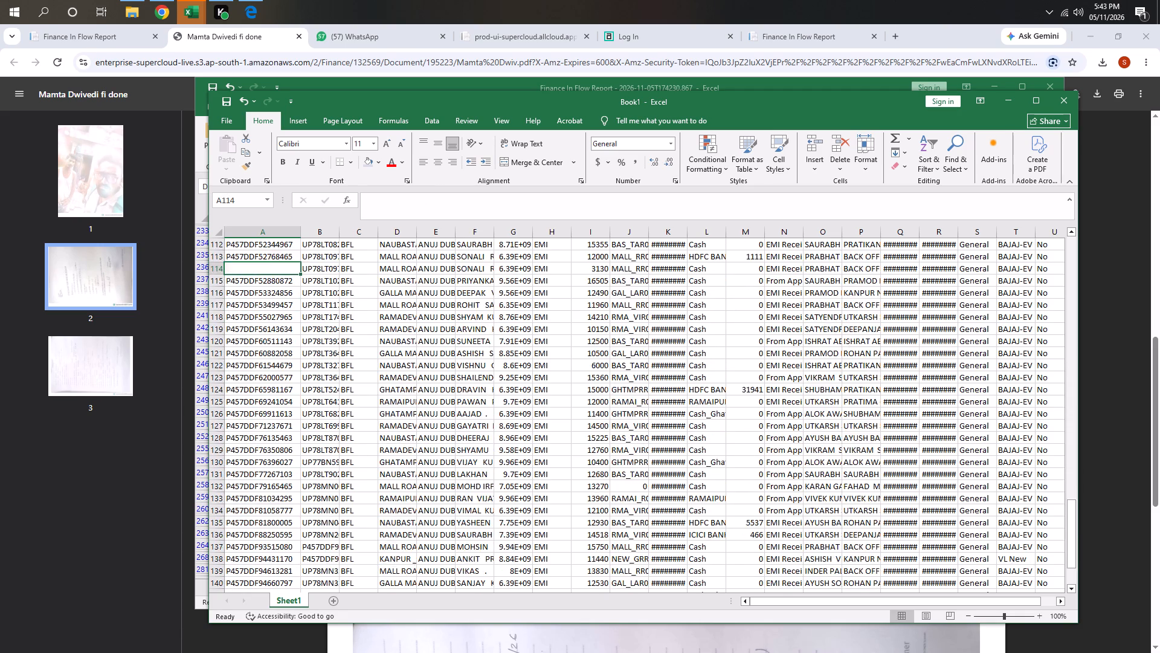
pyautogui.scroll(-7, 283, 384)
pyautogui.scroll(4, 294, 333)
# Insert a PivotTable based on the whole pasted data table on a new sheet.
pyautogui.hotkey('ctrl', 'a')
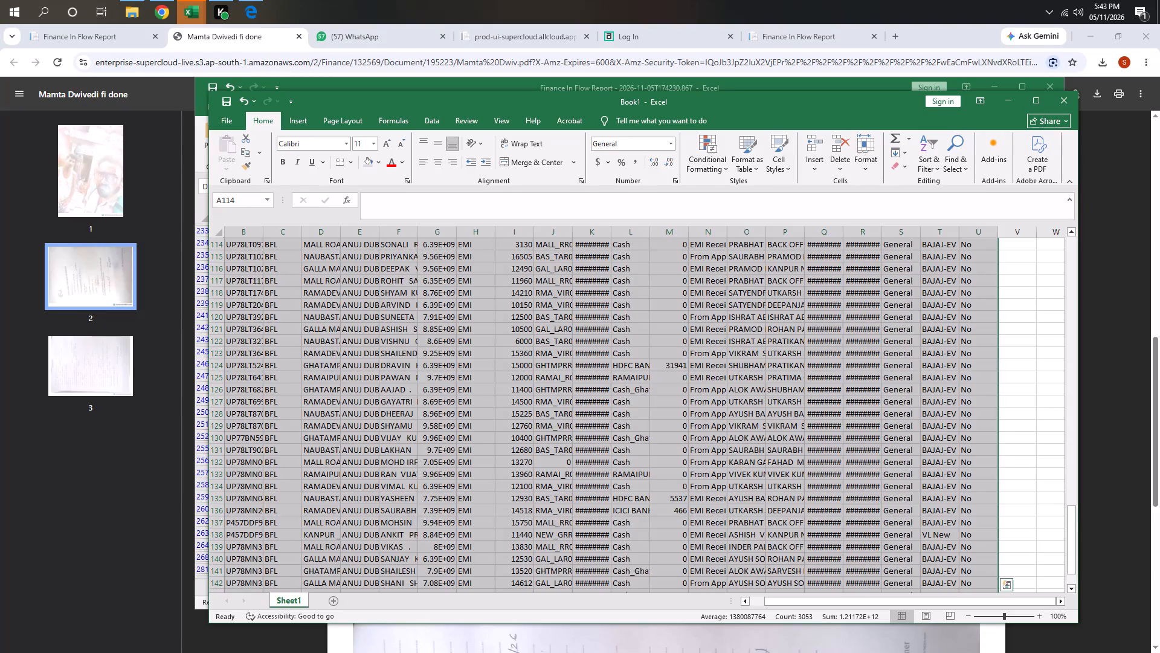
pyautogui.write('NV')
pyautogui.press('Return')
pyautogui.press('Return')
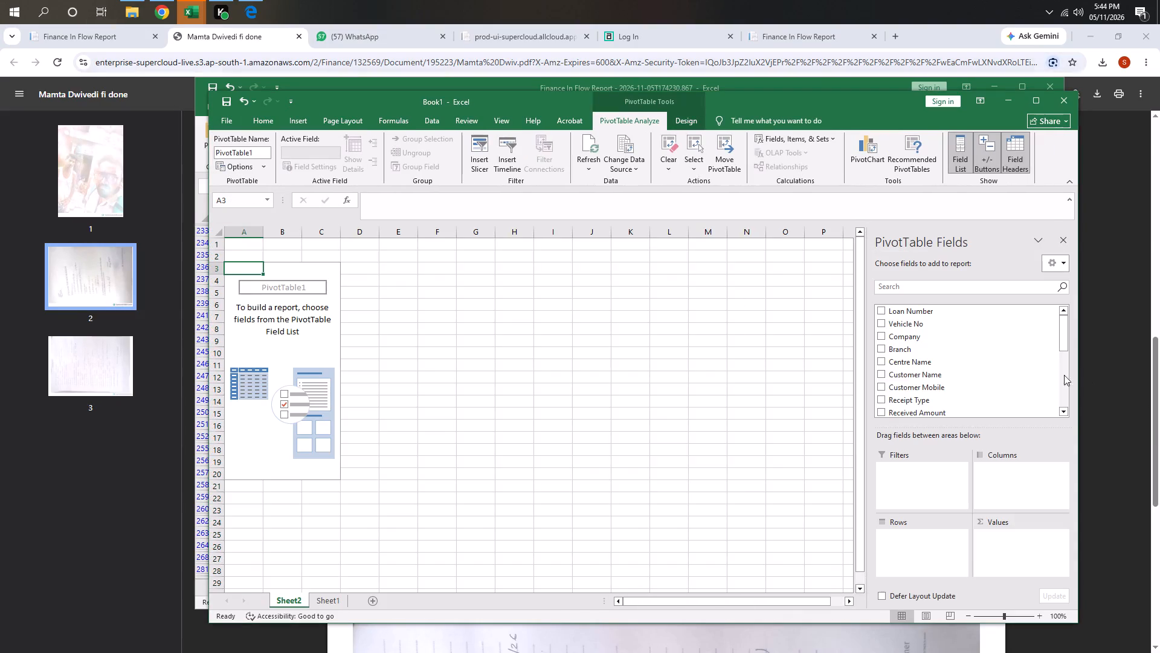
# Set up the PivotTable with Branch as rows and the sum of Received Amount as values.
pyautogui.moveTo(938, 354); pyautogui.dragTo(900, 547)
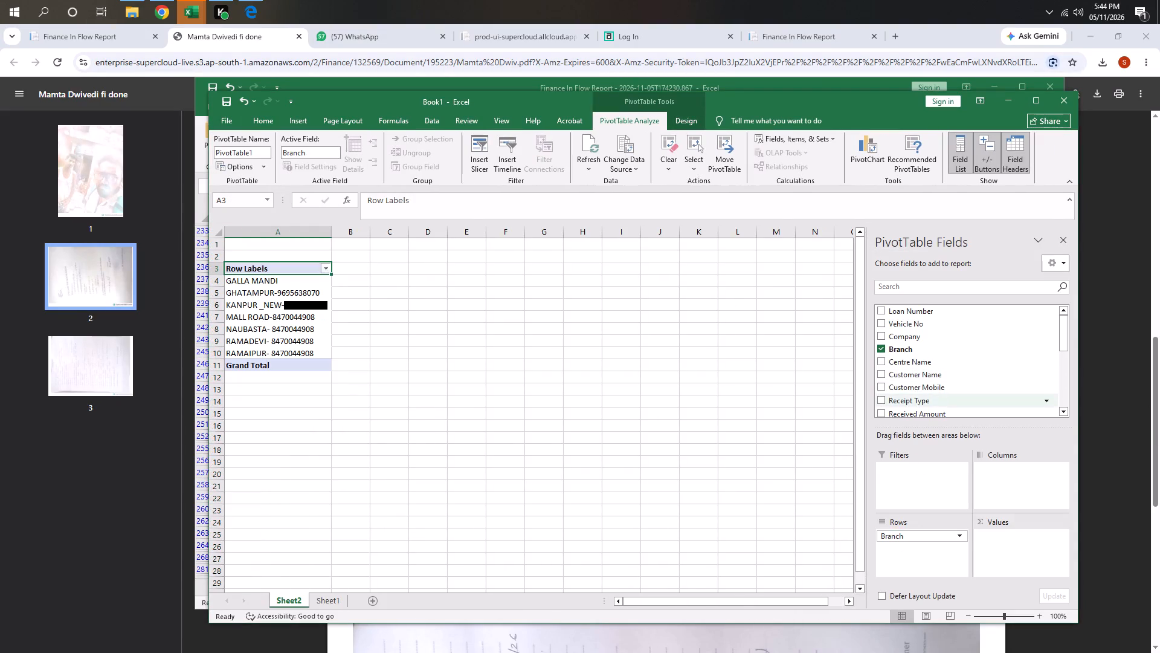
pyautogui.moveTo(941, 413); pyautogui.dragTo(1028, 551)
pyautogui.scroll(-3, 959, 365)
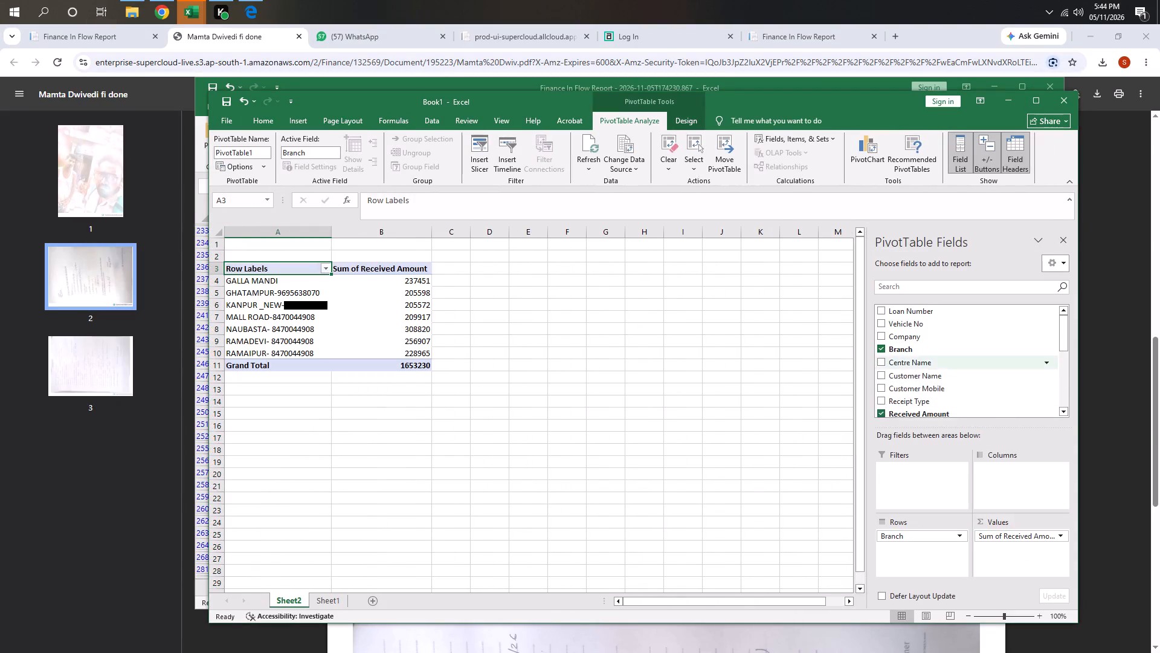
# Add Collection Executive beneath Branch in the PivotTable rows and the count of Loan Number to the values.
pyautogui.scroll(-2, 953, 371)
pyautogui.moveTo(942, 343); pyautogui.dragTo(903, 557)
pyautogui.scroll(3, 953, 372)
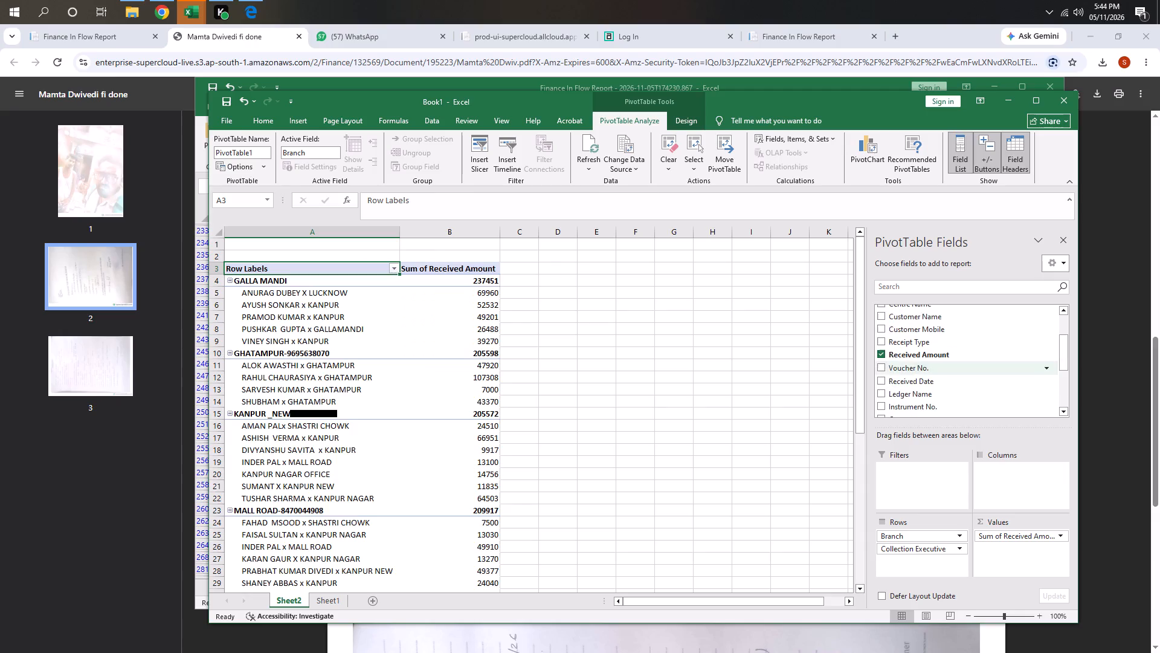
pyautogui.scroll(7, 945, 304)
pyautogui.moveTo(939, 314); pyautogui.dragTo(993, 484)
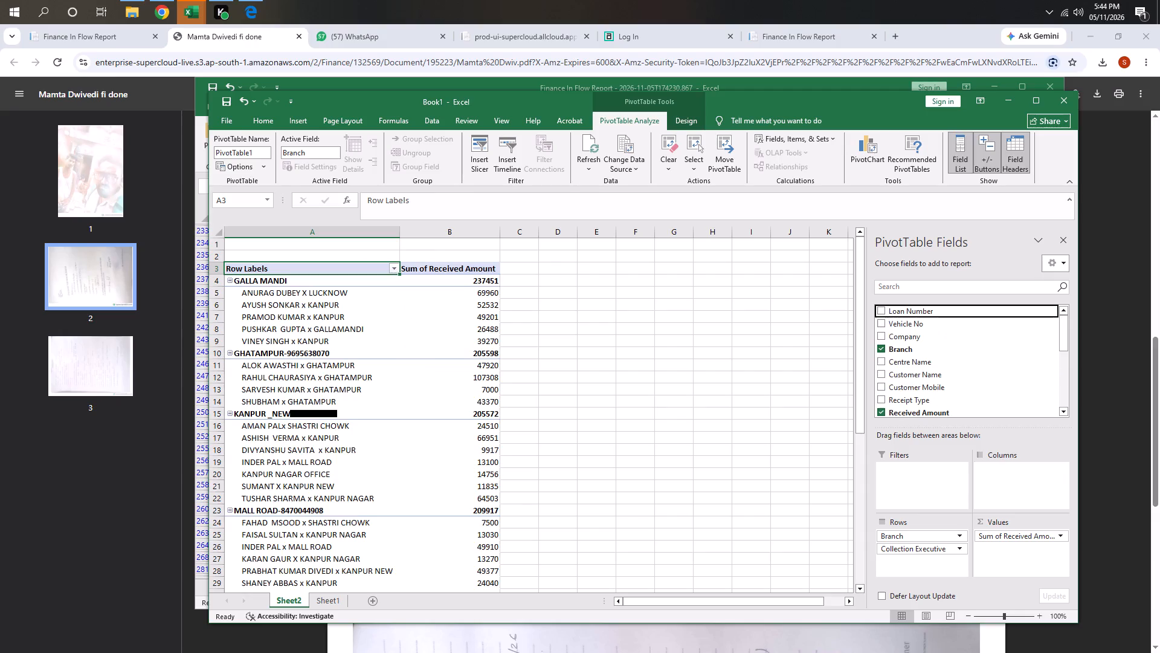
pyautogui.moveTo(993, 484); pyautogui.dragTo(1004, 556)
# Centre the contents of the Sum of Received Amount and Count of Loan Number columns.
pyautogui.click(446, 234)
pyautogui.keyDown('ctrl'); pyautogui.click(523, 236); pyautogui.keyUp('ctrl')
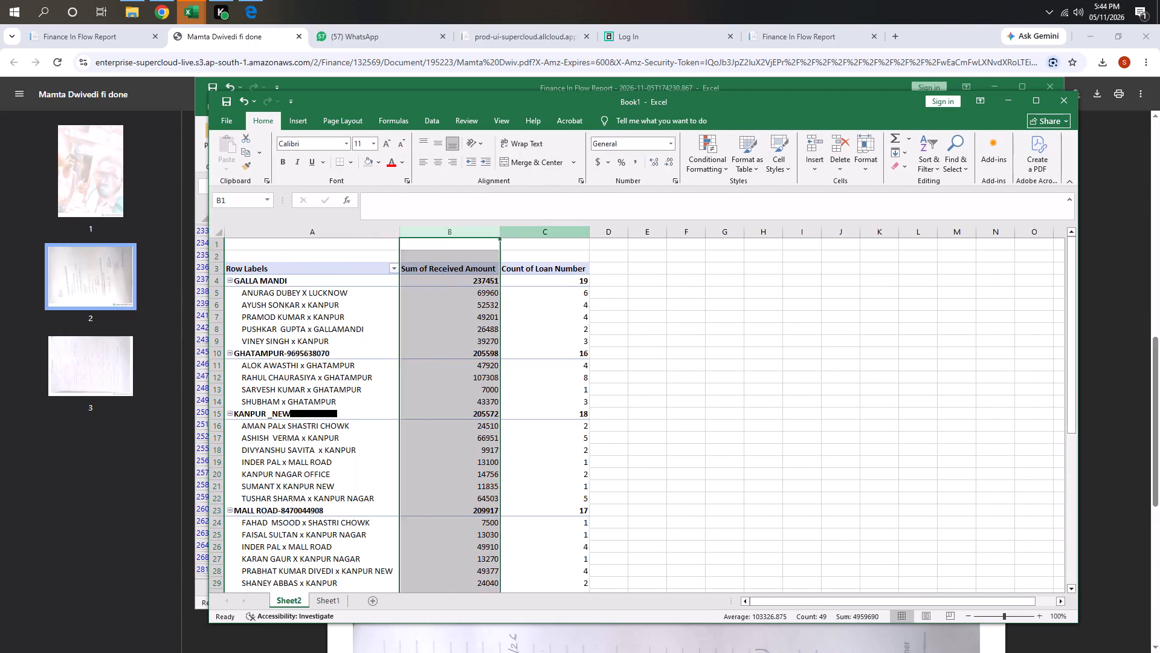
pyautogui.click(436, 161)
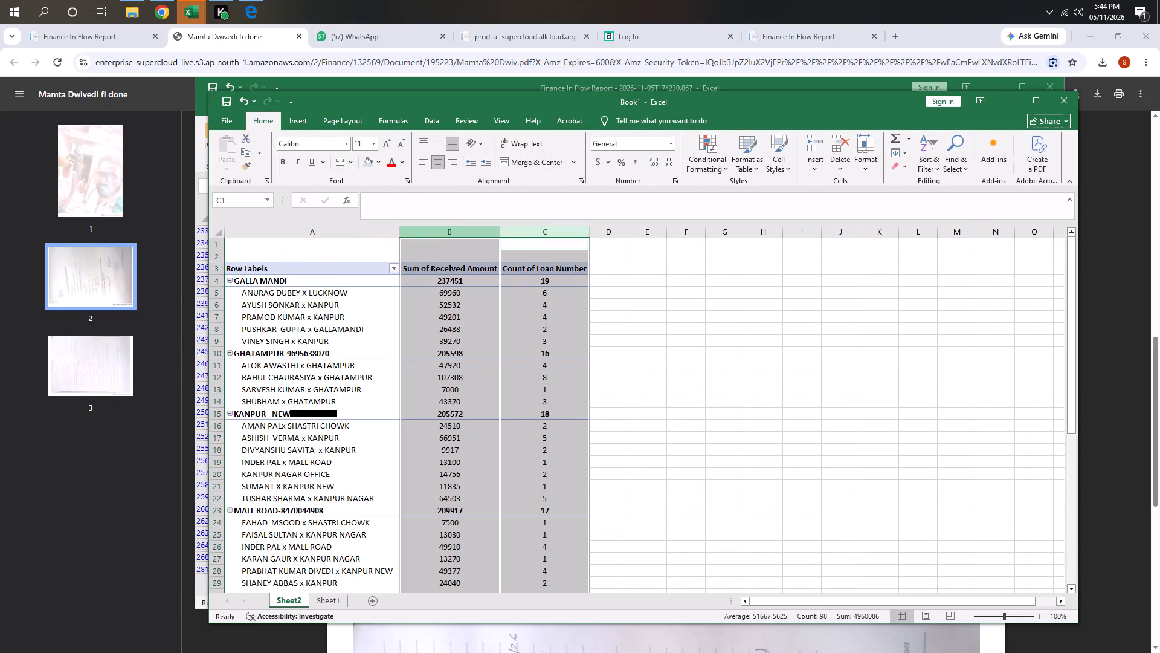
# Apply all borders to the whole PivotTable, from the header row through the Grand Total row.
pyautogui.moveTo(369, 266); pyautogui.dragTo(548, 578)
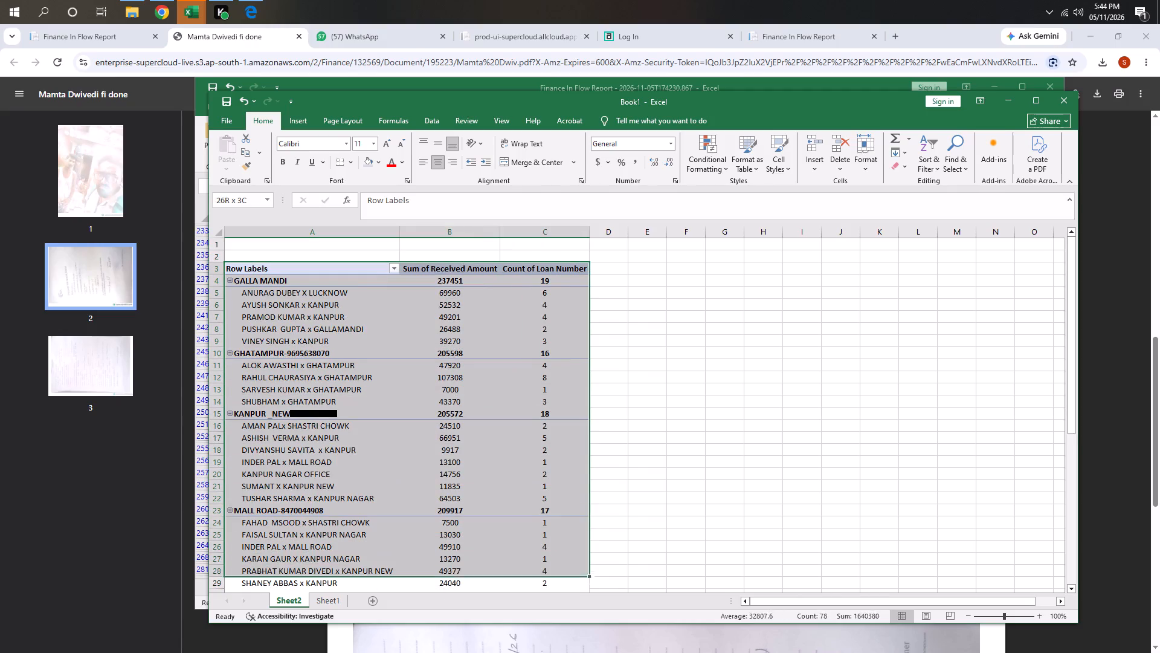
pyautogui.moveTo(548, 578); pyautogui.dragTo(547, 614)
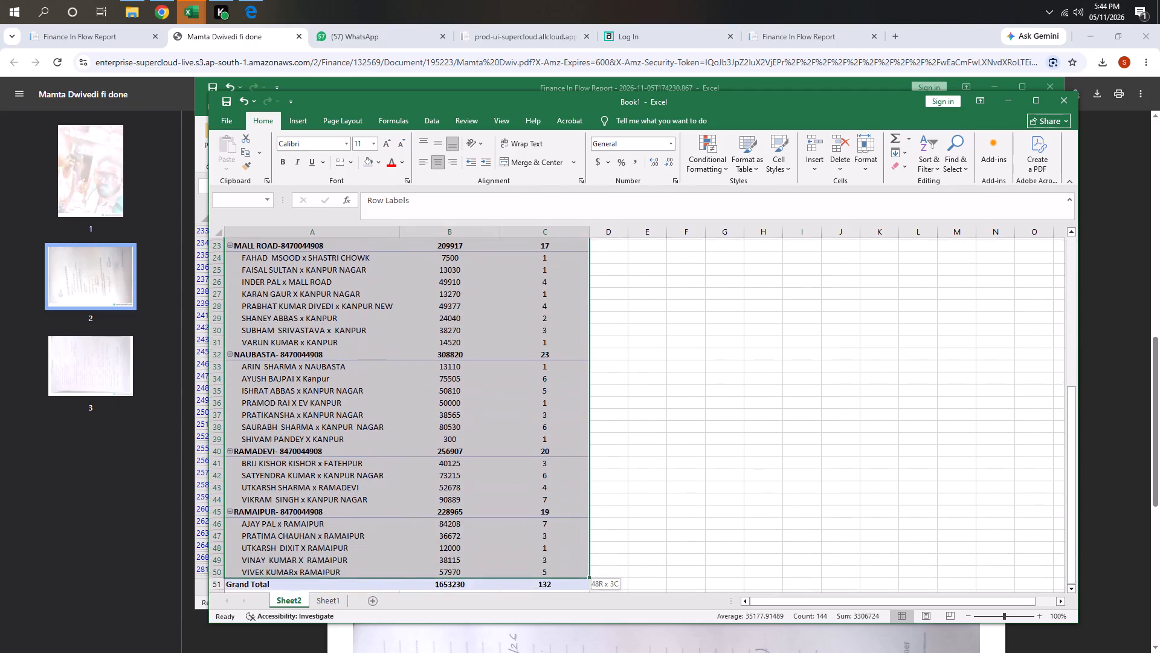
pyautogui.moveTo(547, 614); pyautogui.dragTo(555, 559)
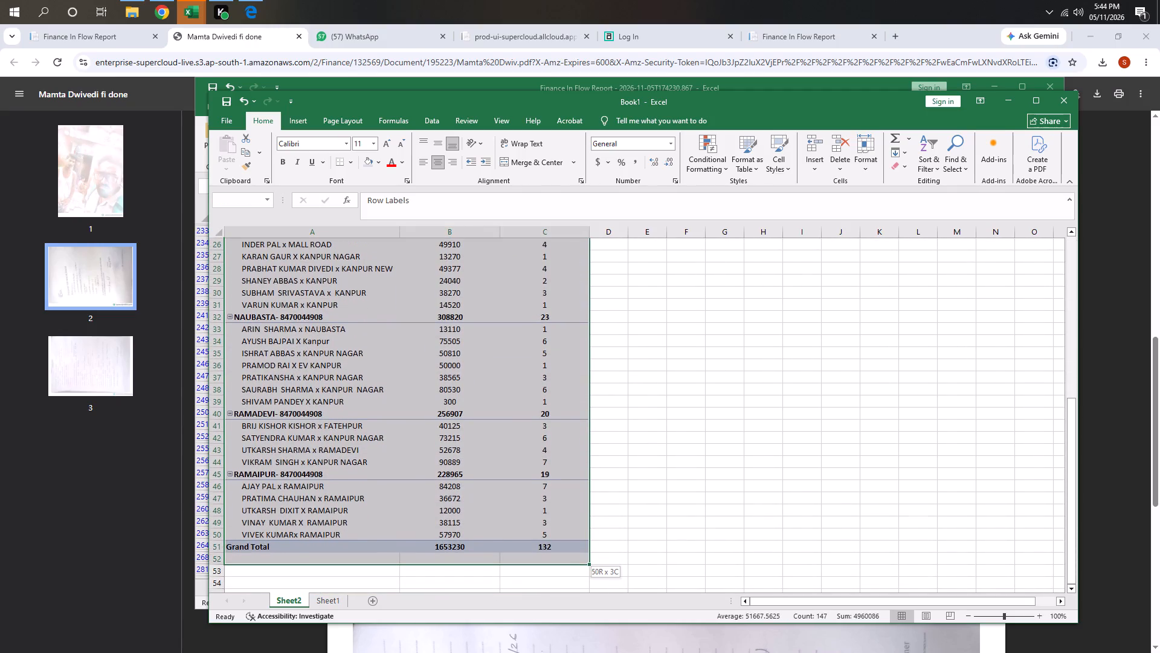
pyautogui.moveTo(555, 559); pyautogui.dragTo(560, 549)
pyautogui.write('HBA')
# Fill the PivotTable's three header cells in row 3 with standard yellow.
pyautogui.click(317, 265)
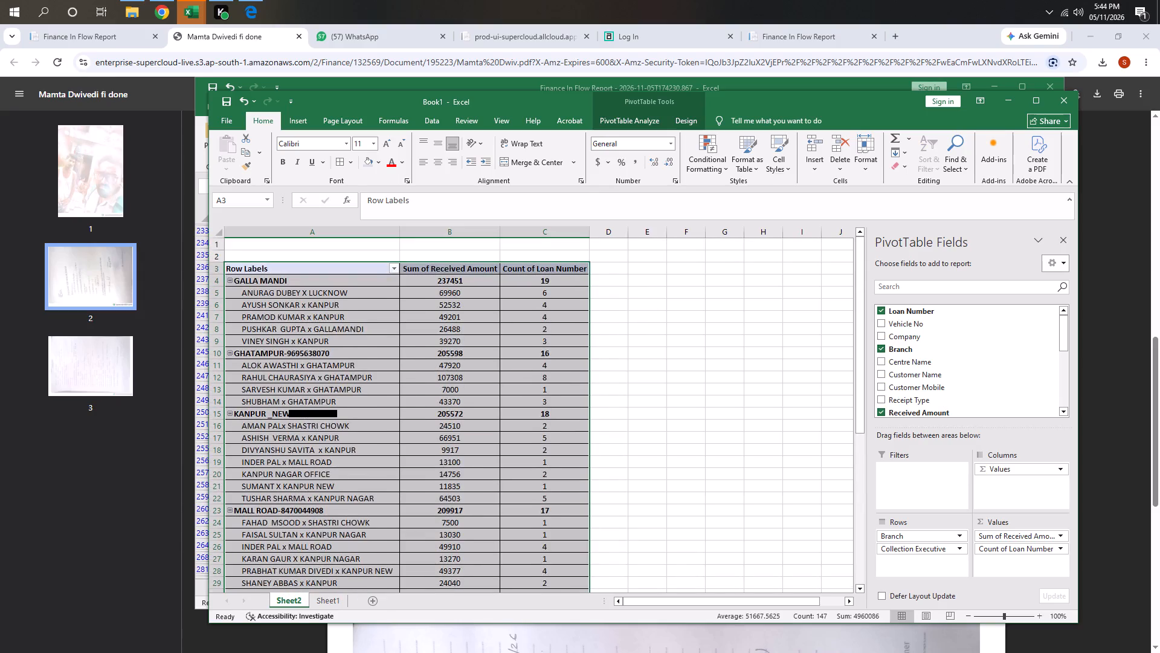
pyautogui.moveTo(332, 273); pyautogui.dragTo(525, 270)
pyautogui.press('Escape')
pyautogui.moveTo(334, 271); pyautogui.dragTo(366, 270)
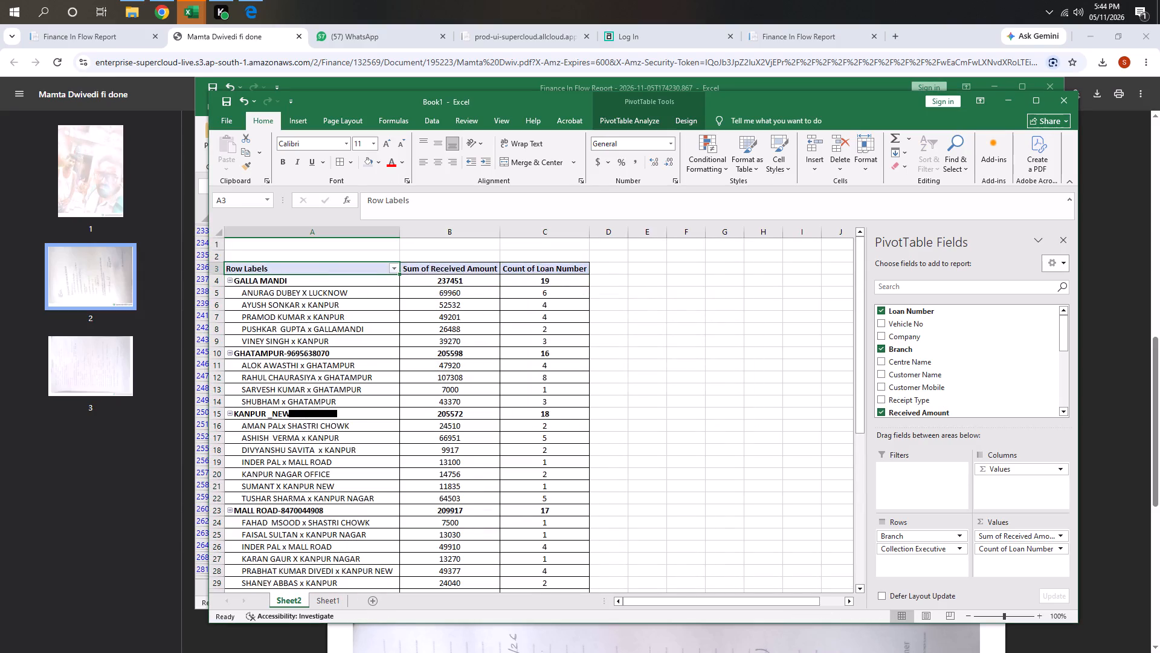
pyautogui.moveTo(366, 270); pyautogui.dragTo(549, 268)
pyautogui.click(376, 162)
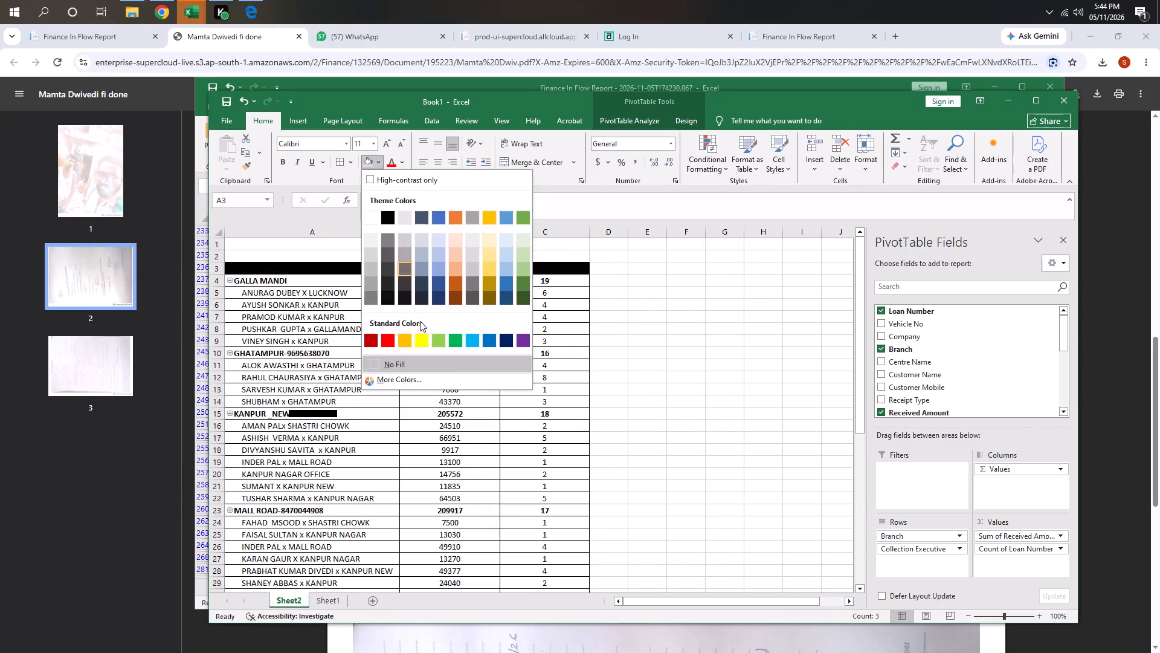
pyautogui.click(419, 337)
# Fill all branch subtotal rows, from GALLA MANDI through RAMAIPUR, with standard orange.
pyautogui.click(235, 284)
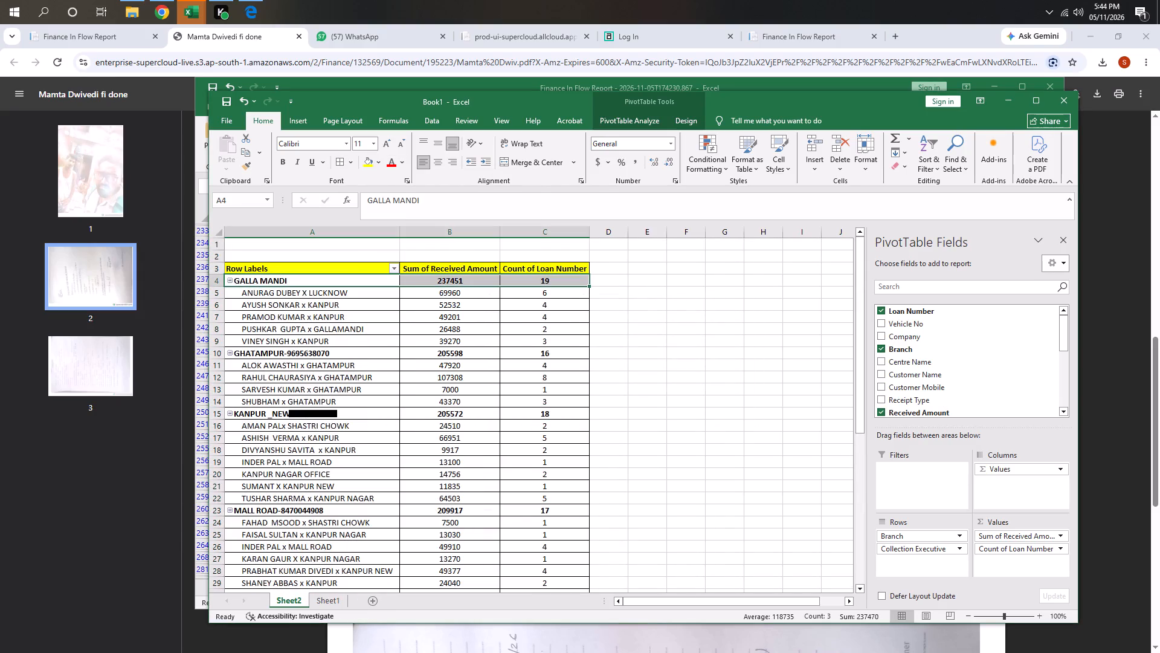
pyautogui.keyDown('ctrl'); pyautogui.click(234, 359); pyautogui.keyUp('ctrl')
pyautogui.keyDown('ctrl'); pyautogui.click(235, 418); pyautogui.keyUp('ctrl')
pyautogui.scroll(-3, 258, 322)
pyautogui.keyDown('ctrl'); pyautogui.click(237, 400); pyautogui.keyUp('ctrl')
pyautogui.scroll(-4, 235, 356)
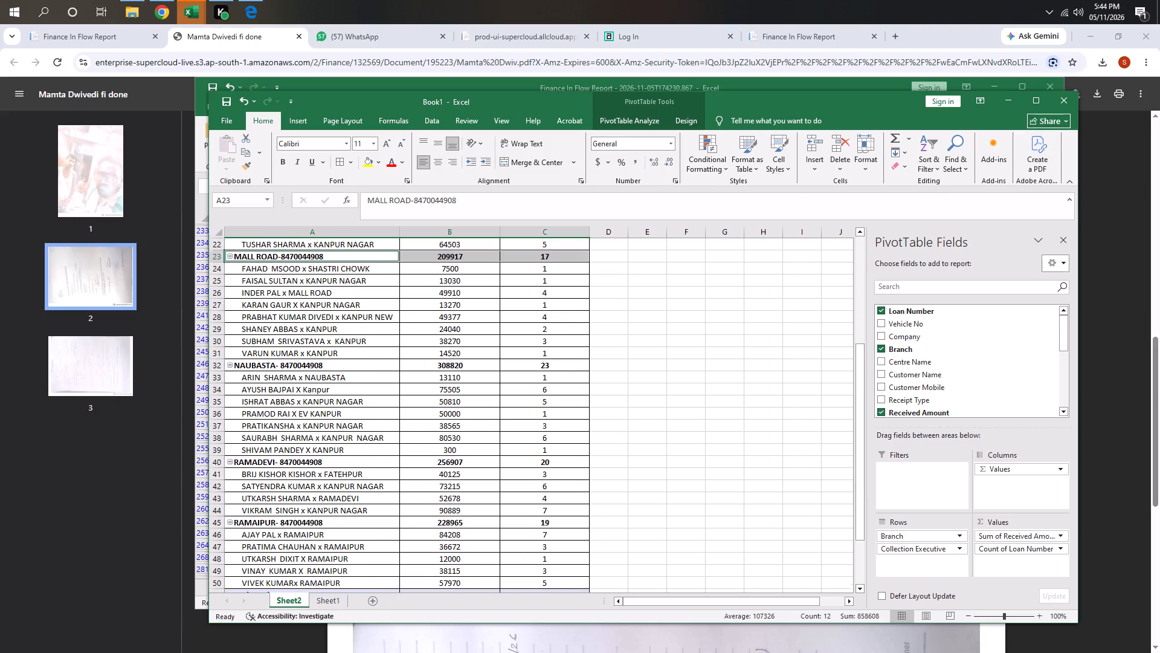
pyautogui.keyDown('ctrl'); pyautogui.click(239, 364); pyautogui.keyUp('ctrl')
pyautogui.keyDown('ctrl'); pyautogui.click(237, 461); pyautogui.keyUp('ctrl')
pyautogui.scroll(-3, 262, 376)
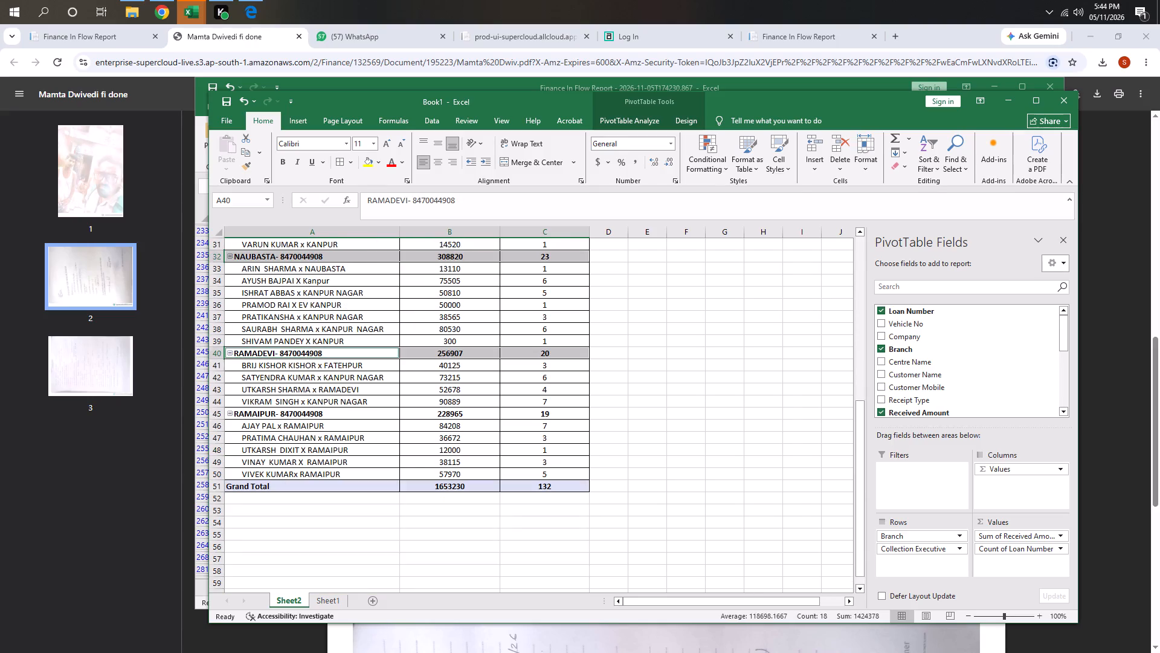
pyautogui.keyDown('ctrl'); pyautogui.click(243, 420); pyautogui.keyUp('ctrl')
pyautogui.keyDown('ctrl'); pyautogui.click(243, 415); pyautogui.keyUp('ctrl')
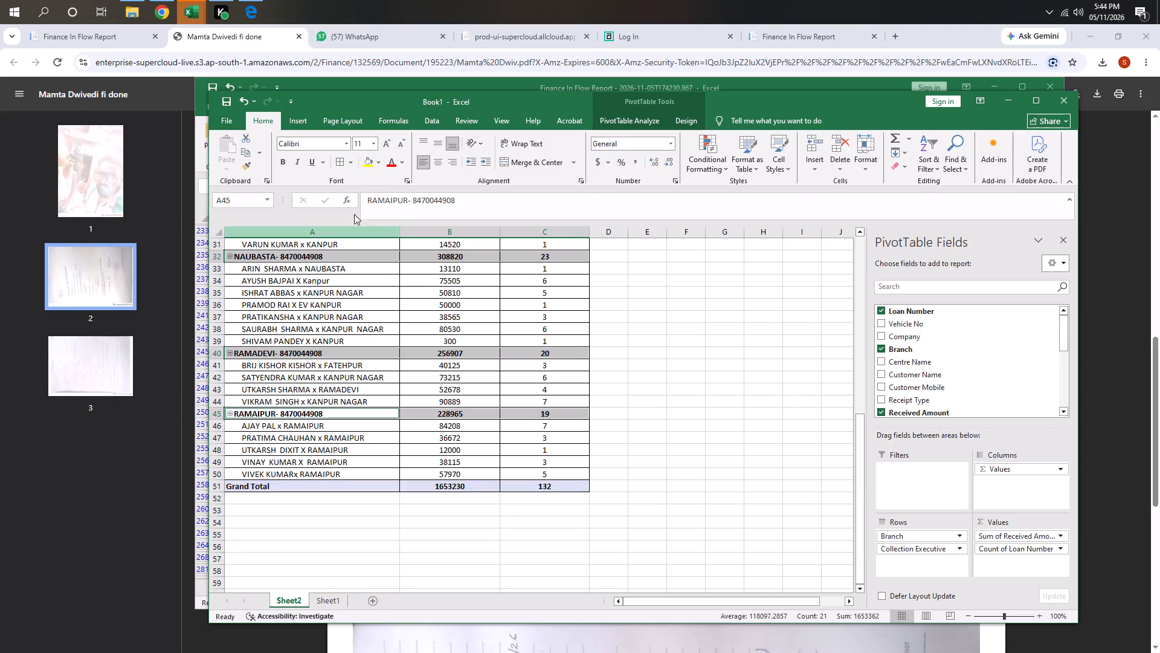
pyautogui.click(376, 158)
pyautogui.click(401, 338)
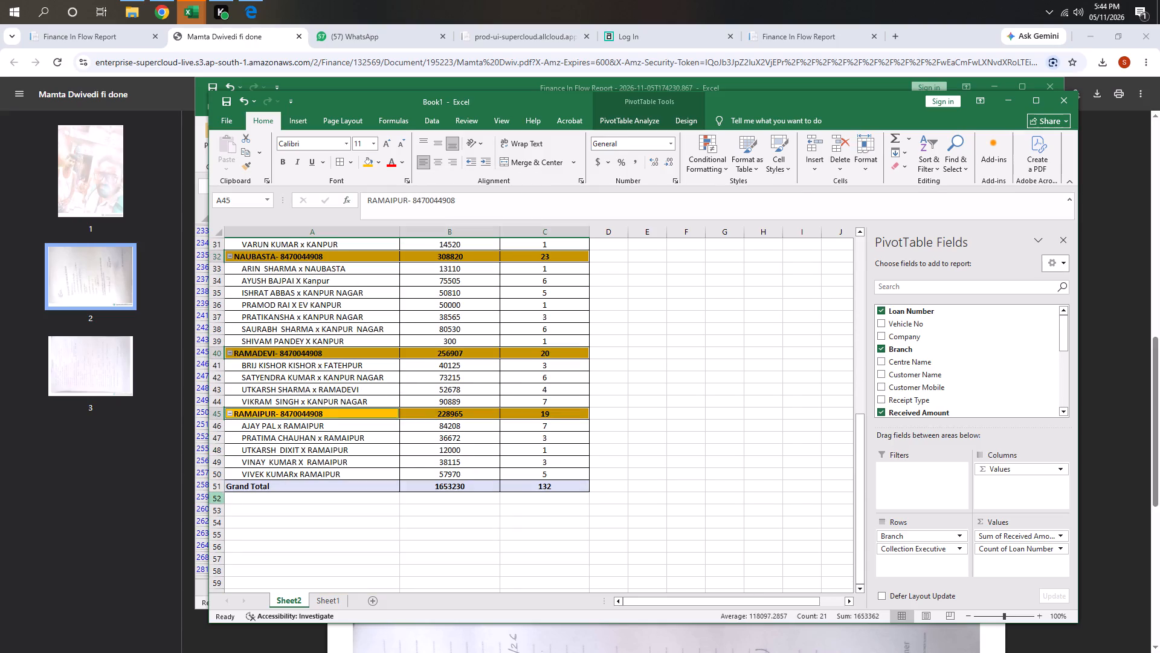
# Fill the Grand Total row with the same orange as the branch subtotal rows.
pyautogui.keyDown('ctrl'); pyautogui.click(237, 490); pyautogui.keyUp('ctrl')
pyautogui.click(366, 165)
# Copy the entire formatted PivotTable, from the header row through the Grand Total.
pyautogui.scroll(12, 309, 290)
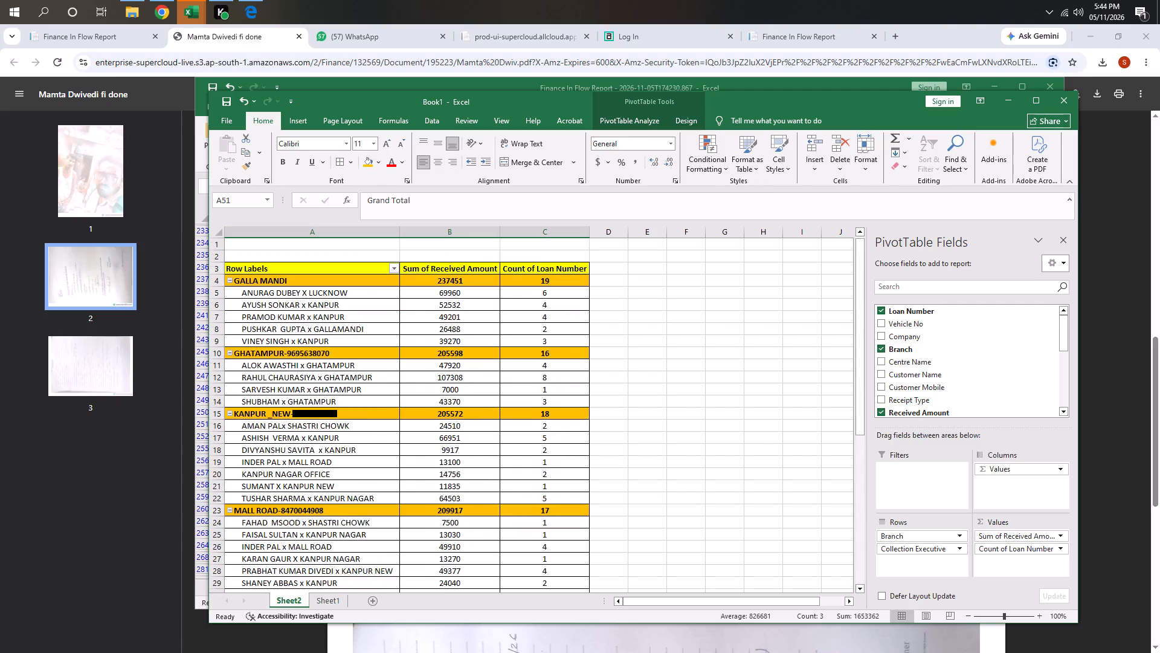
pyautogui.click(314, 264)
pyautogui.hotkey('ctrl', 'a')
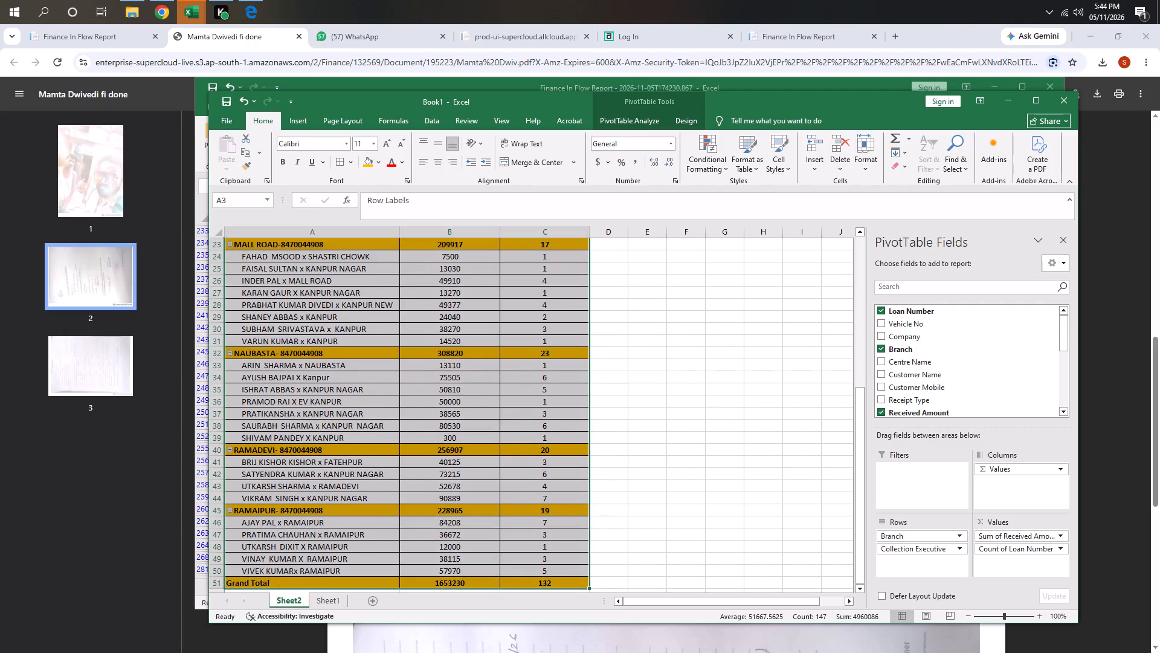
pyautogui.hotkey('ctrl', 'c')
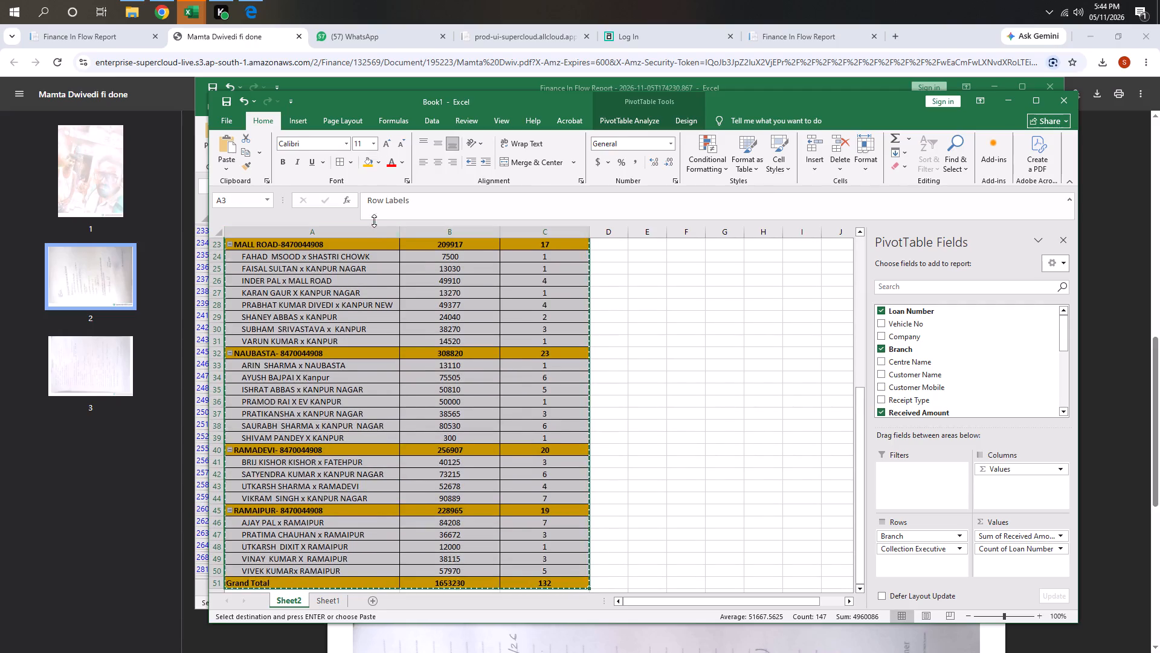
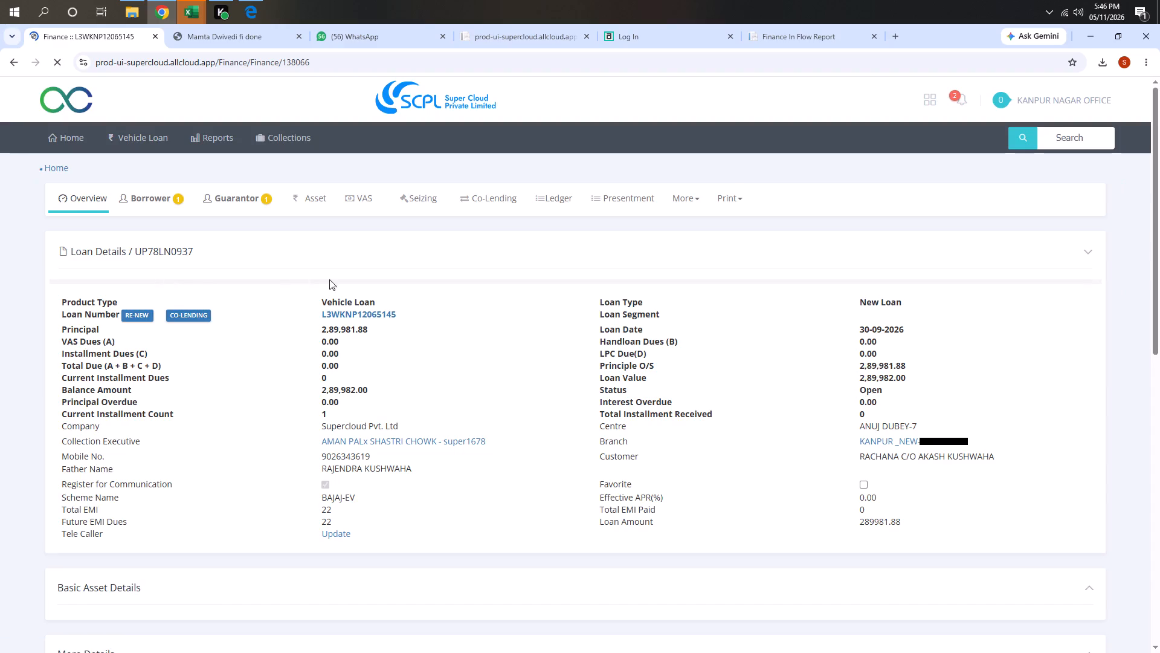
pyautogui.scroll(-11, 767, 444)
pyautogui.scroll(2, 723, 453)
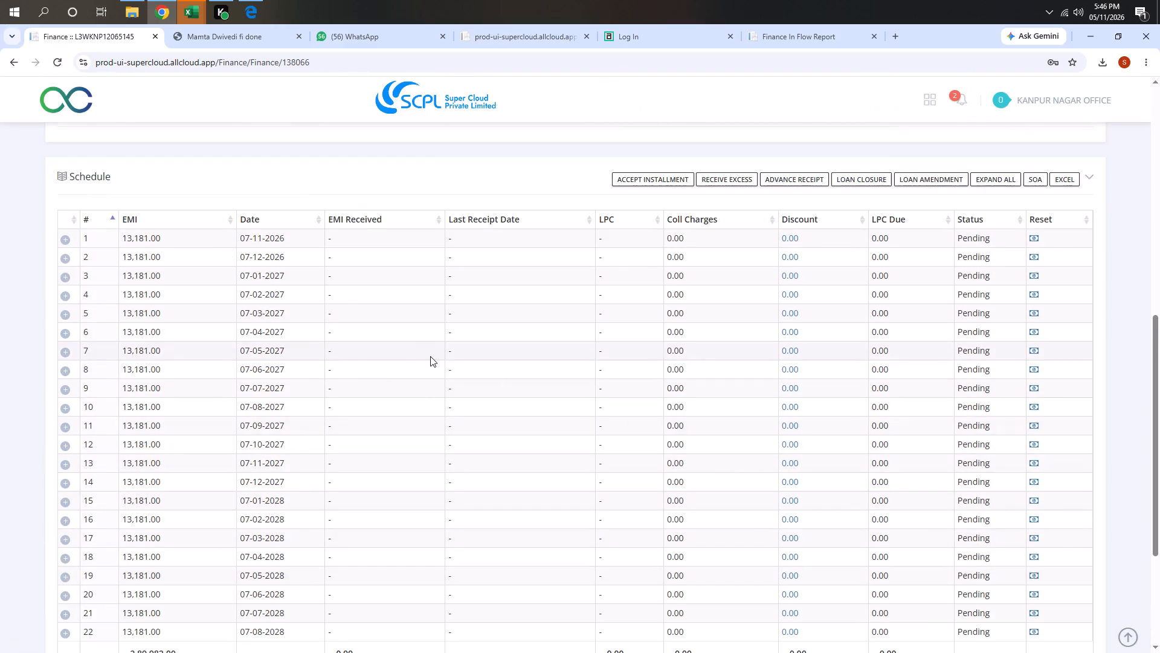
# Open a new blank browser tab alongside the loan's finance page.
pyautogui.scroll(4, 430, 356)
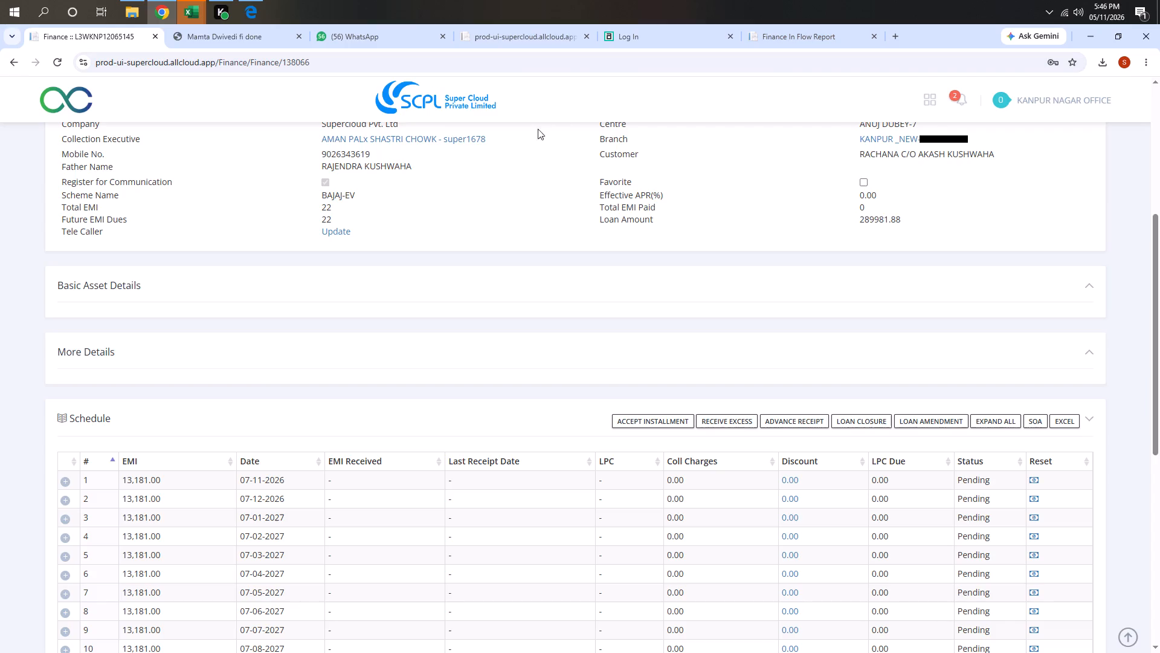
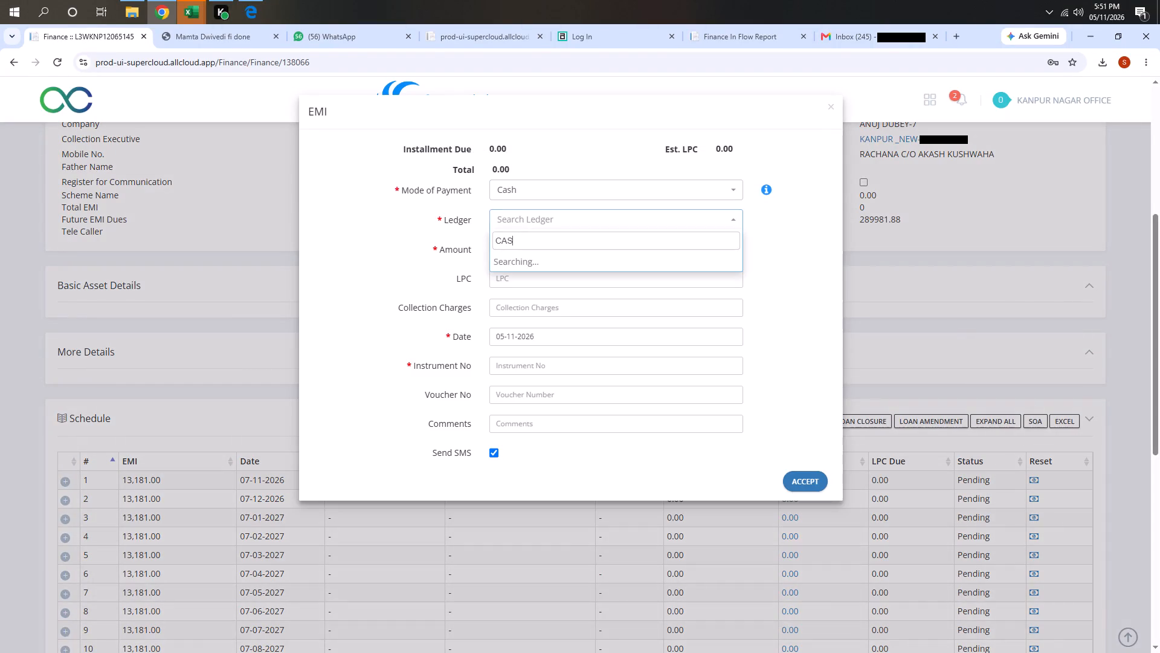
# Record the cash EMI payment against the Cash ledger with an amount of 13000 and submit it.
pyautogui.click(518, 253)
pyautogui.moveTo(539, 245); pyautogui.dragTo(385, 238)
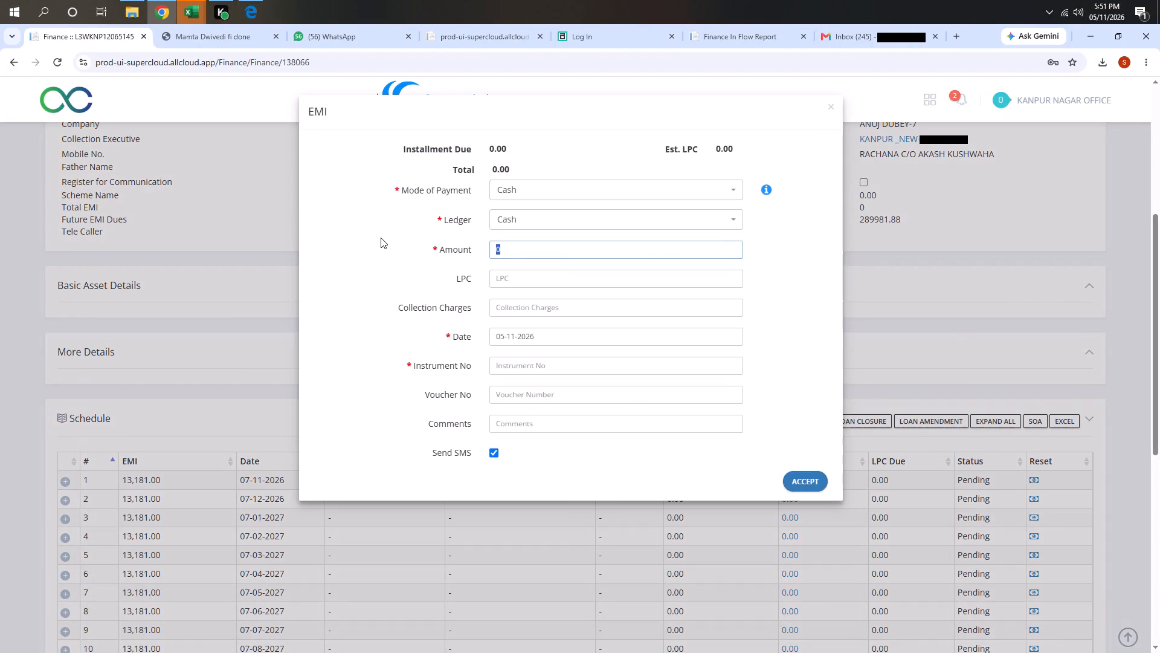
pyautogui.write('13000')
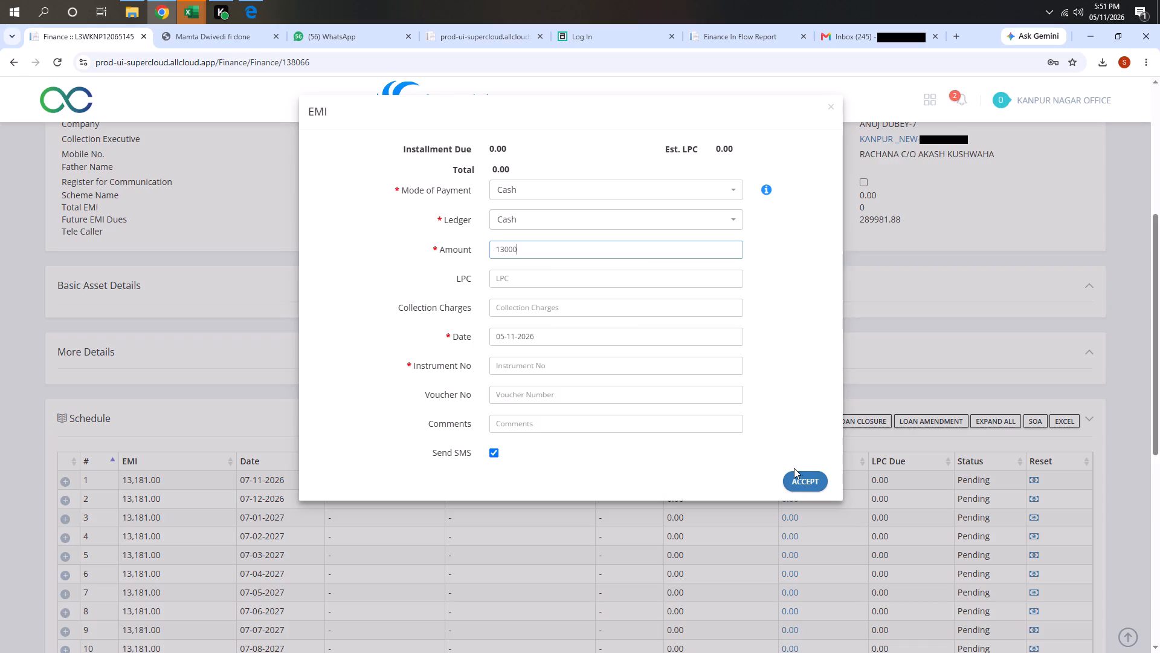
pyautogui.click(794, 468)
pyautogui.click(801, 479)
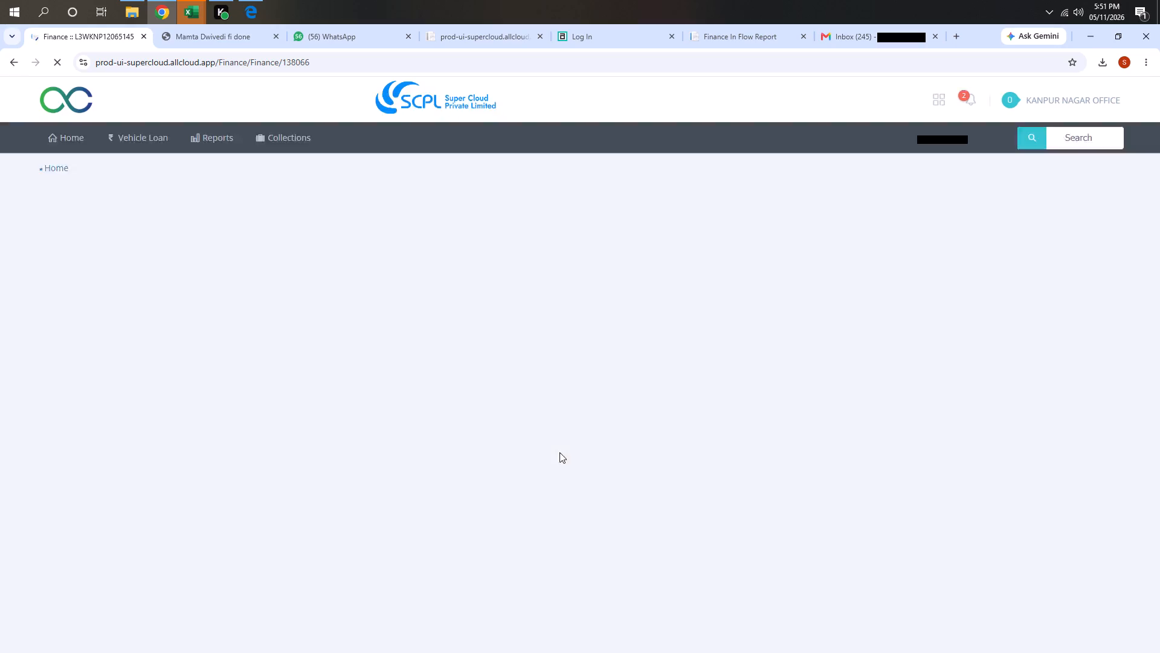
# Accept an installment of 181 by Bank on the open loan, with ledger HDFC BANK, instrument number 1111 and channel UPI.
pyautogui.click(625, 427)
pyautogui.click(628, 425)
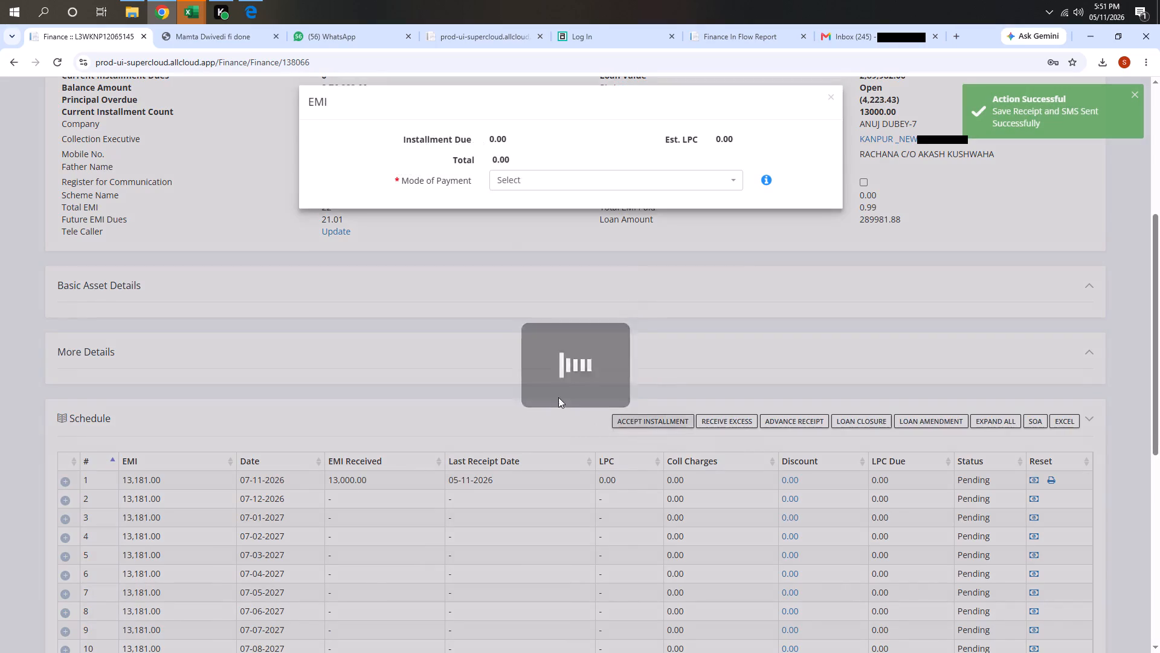
pyautogui.click(535, 190)
pyautogui.click(523, 264)
pyautogui.click(538, 212)
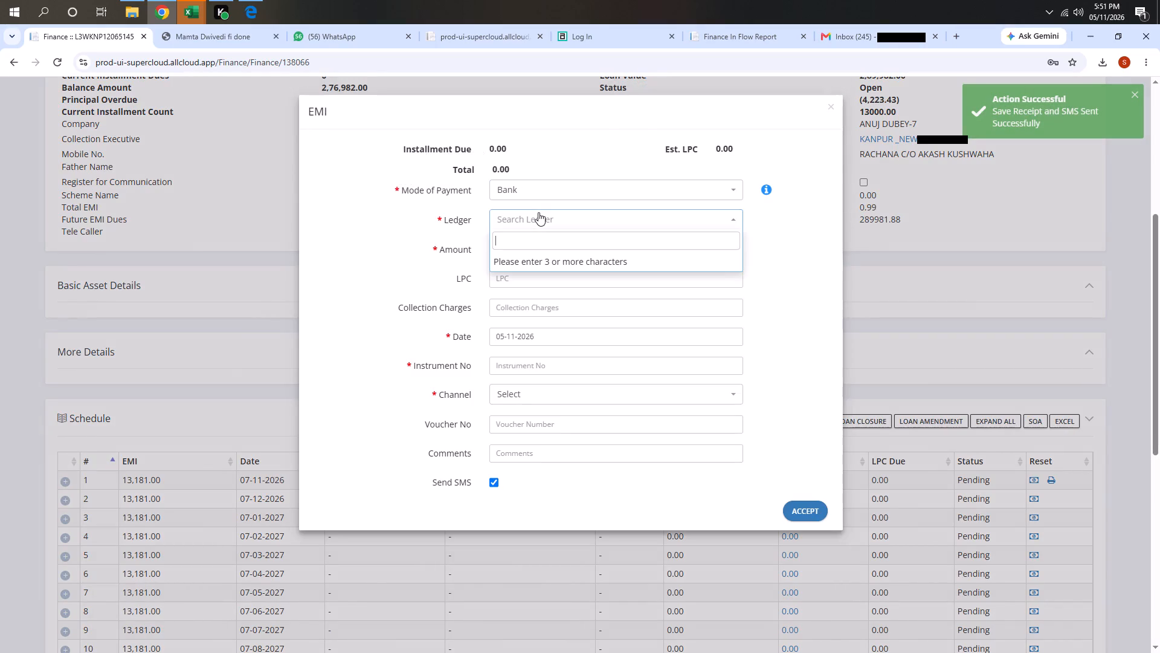
pyautogui.write('HDFC')
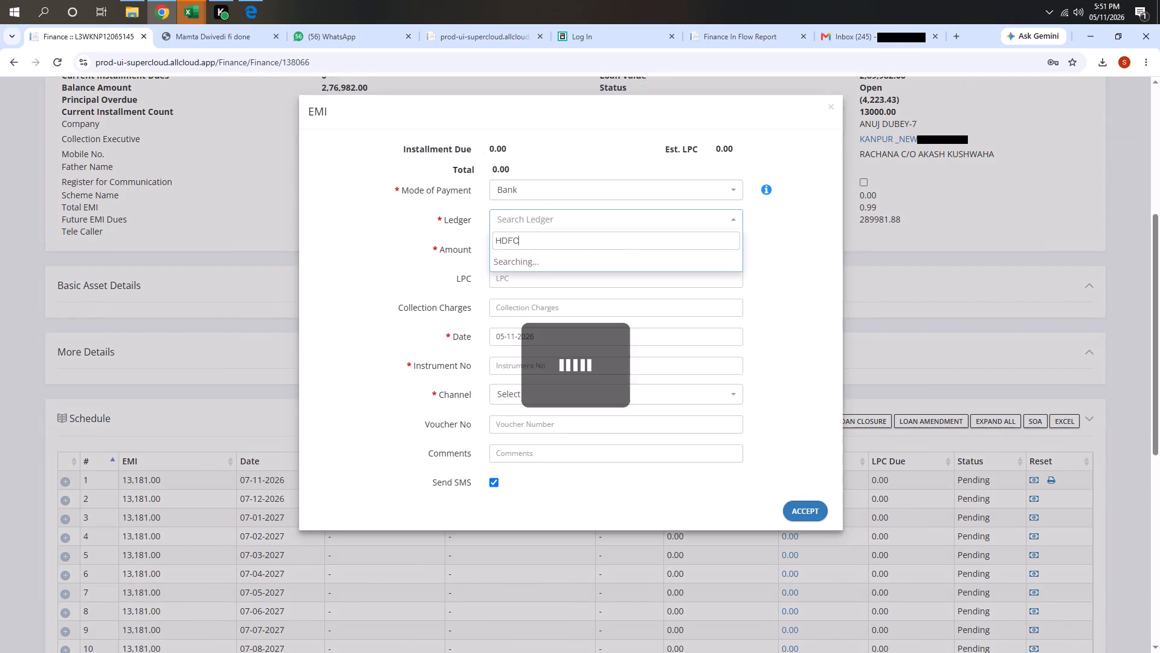
pyautogui.click(555, 264)
pyautogui.moveTo(555, 249); pyautogui.dragTo(417, 240)
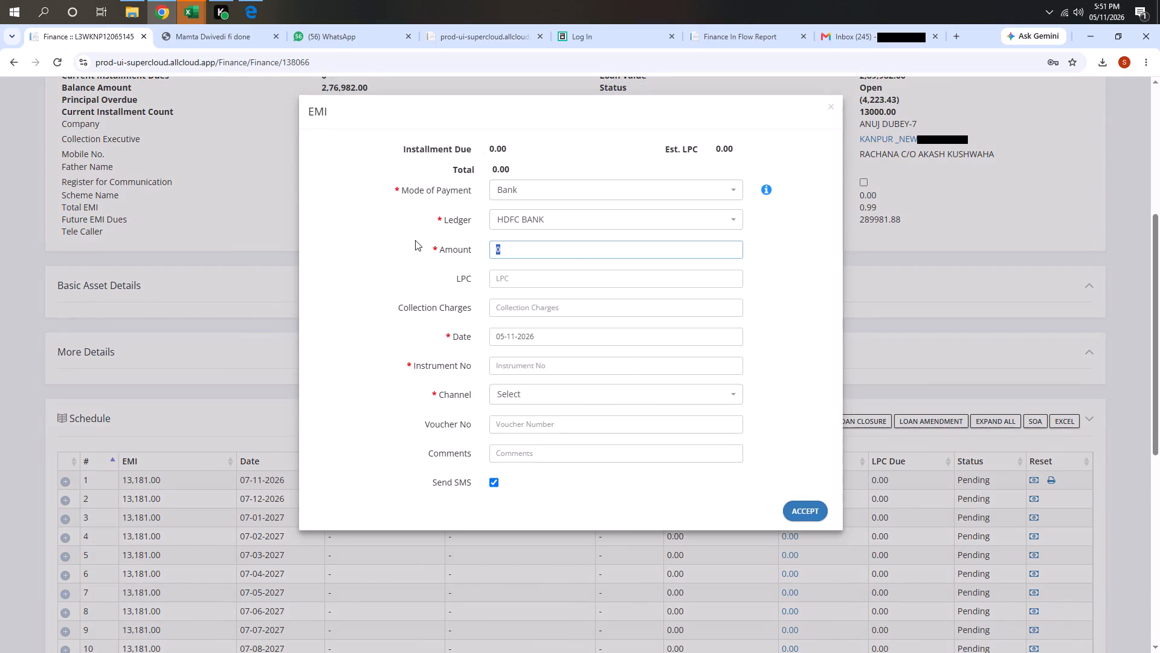
pyautogui.write('181')
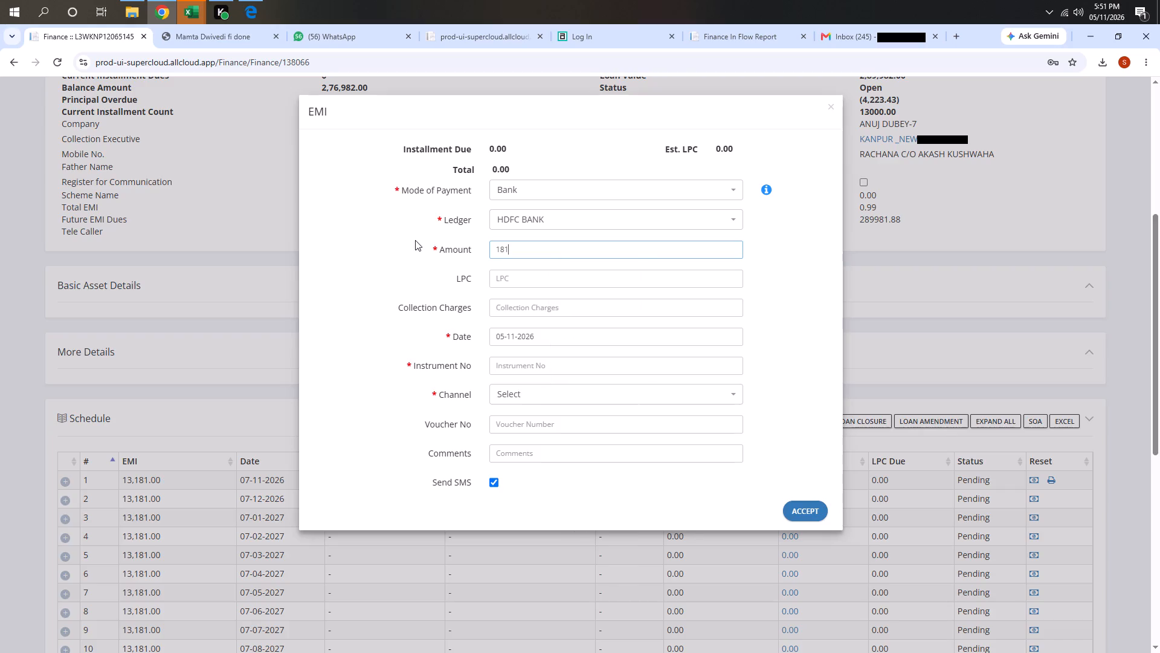
pyautogui.click(534, 365)
pyautogui.doubleClick(559, 395)
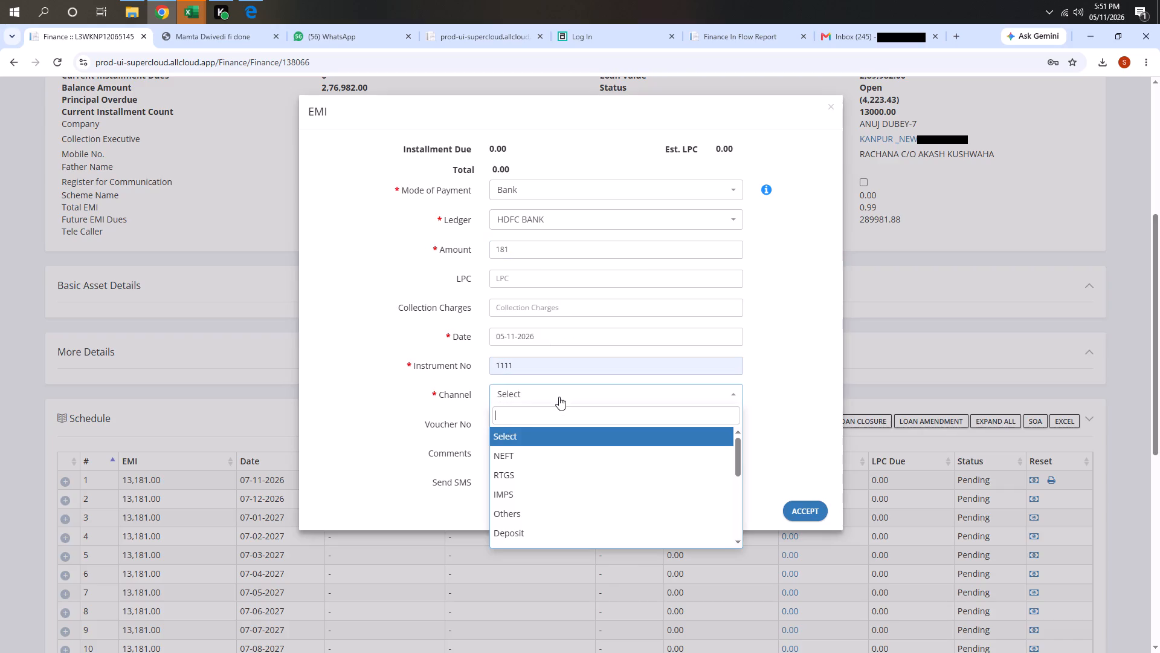
pyautogui.write('UP')
pyautogui.click(524, 436)
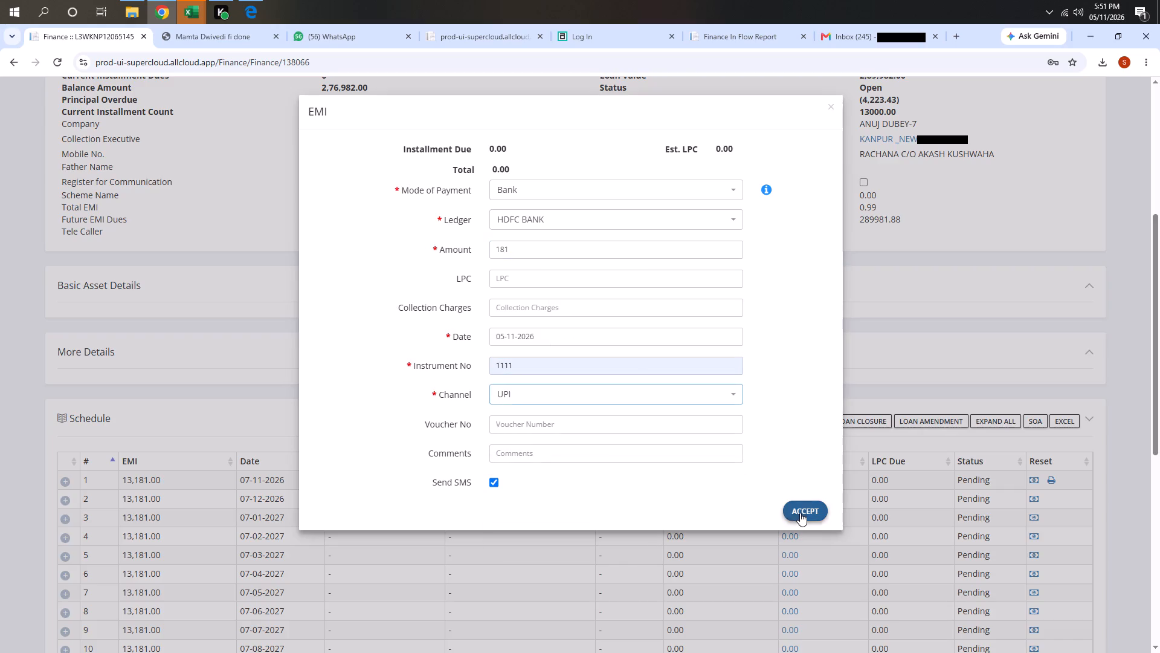
pyautogui.click(800, 513)
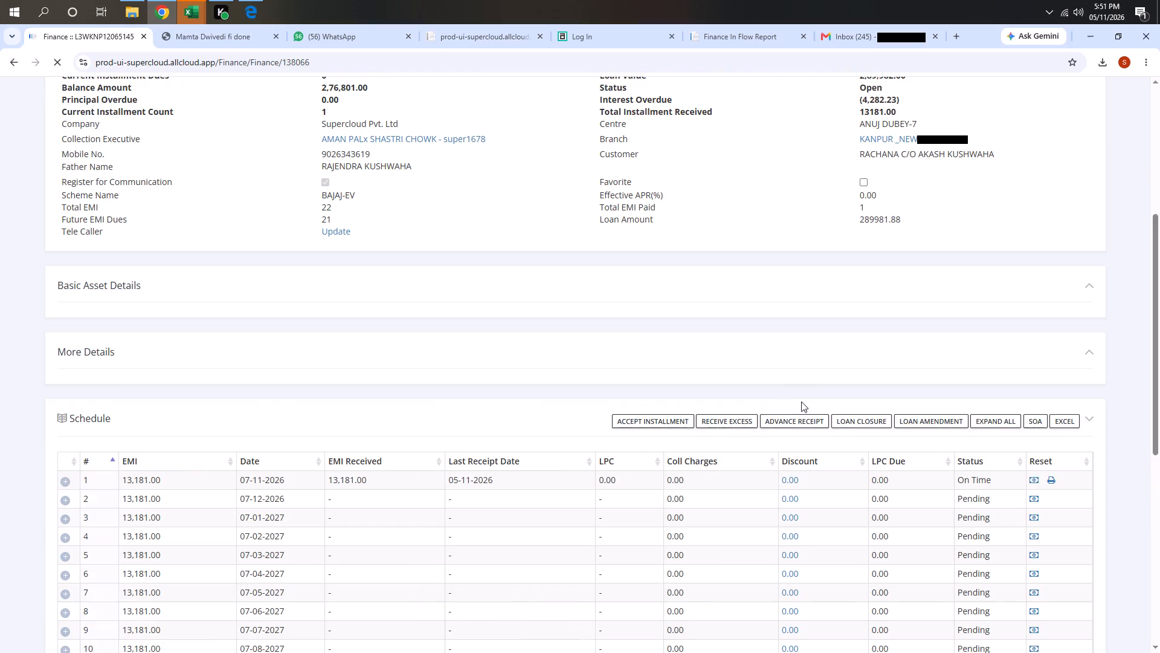
# Print all pages of the payment receipts for schedule installment 1 on the HP LaserJet Pro printer.
pyautogui.tripleClick(1048, 483)
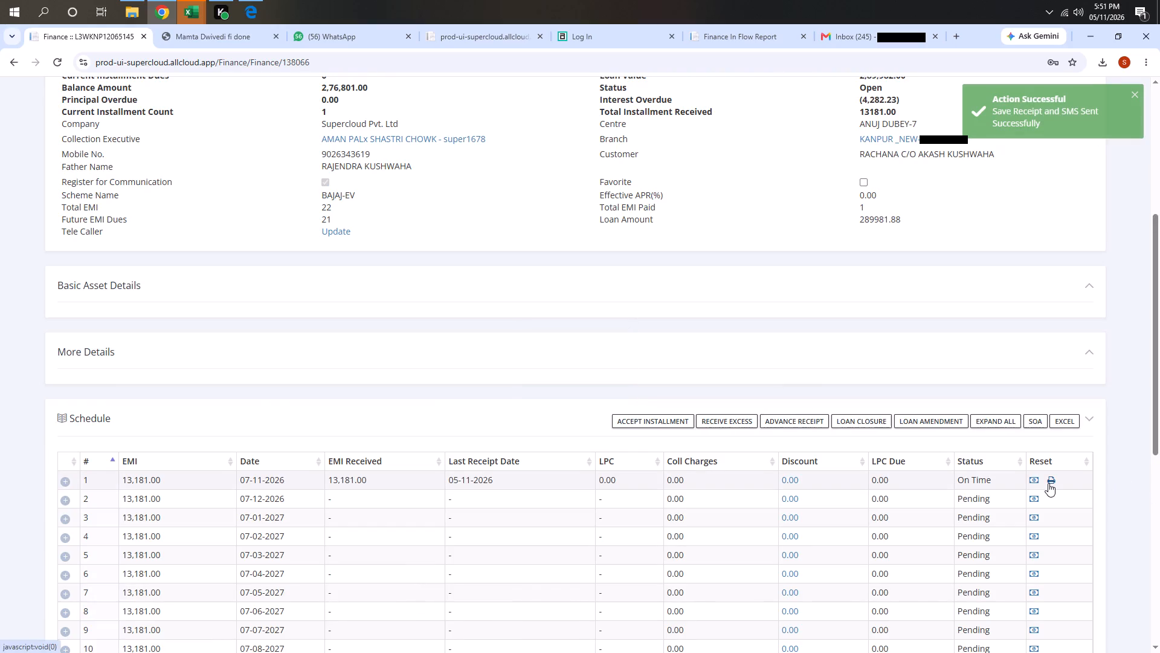
pyautogui.tripleClick(1048, 483)
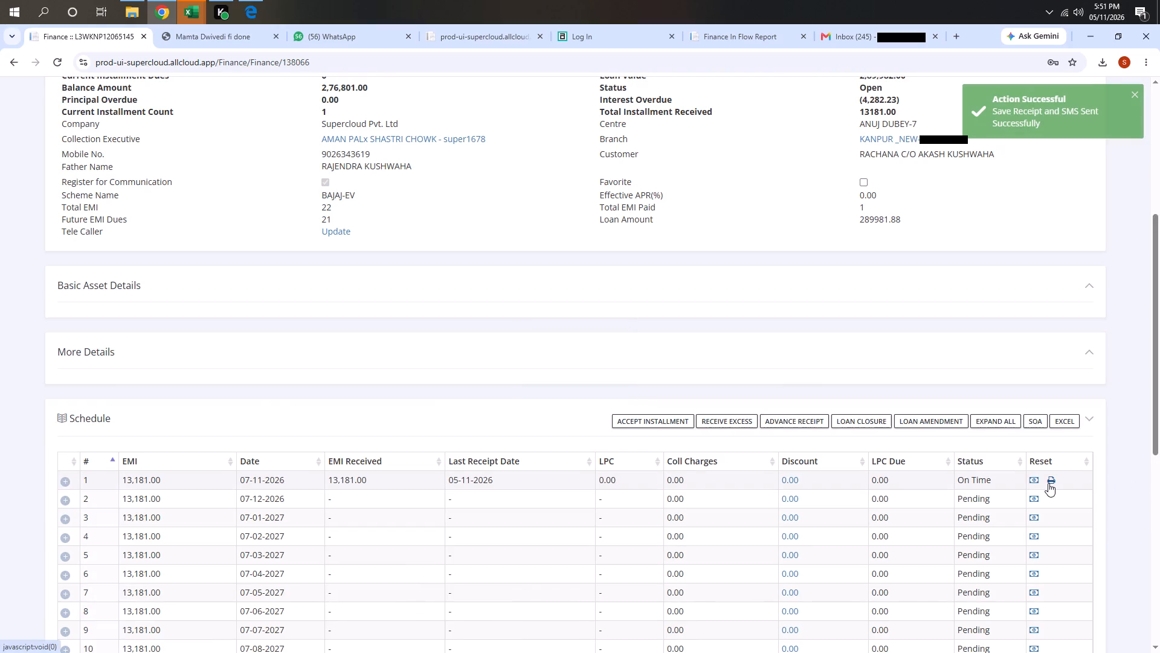
pyautogui.doubleClick(1048, 483)
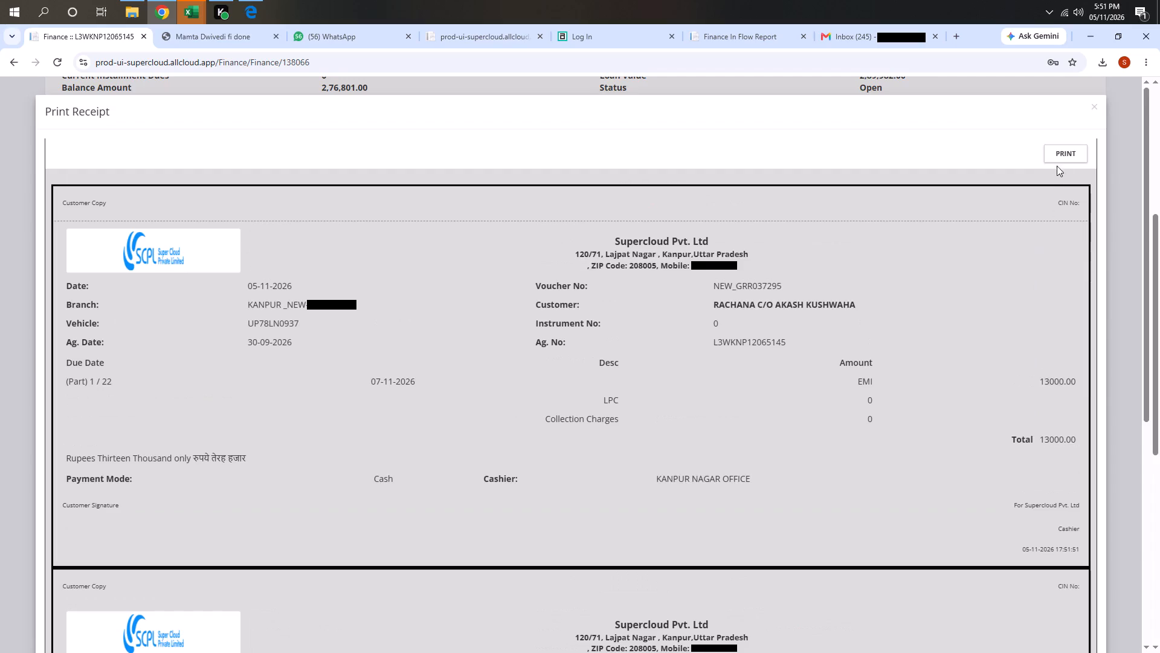
pyautogui.click(1059, 158)
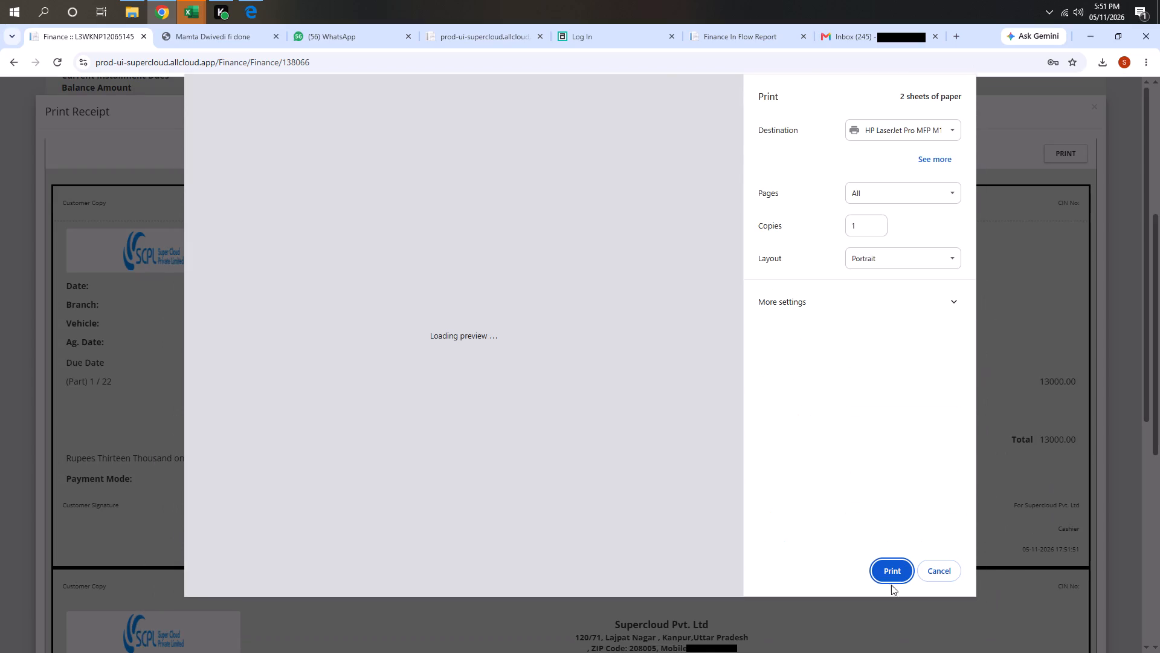
pyautogui.scroll(-9, 657, 515)
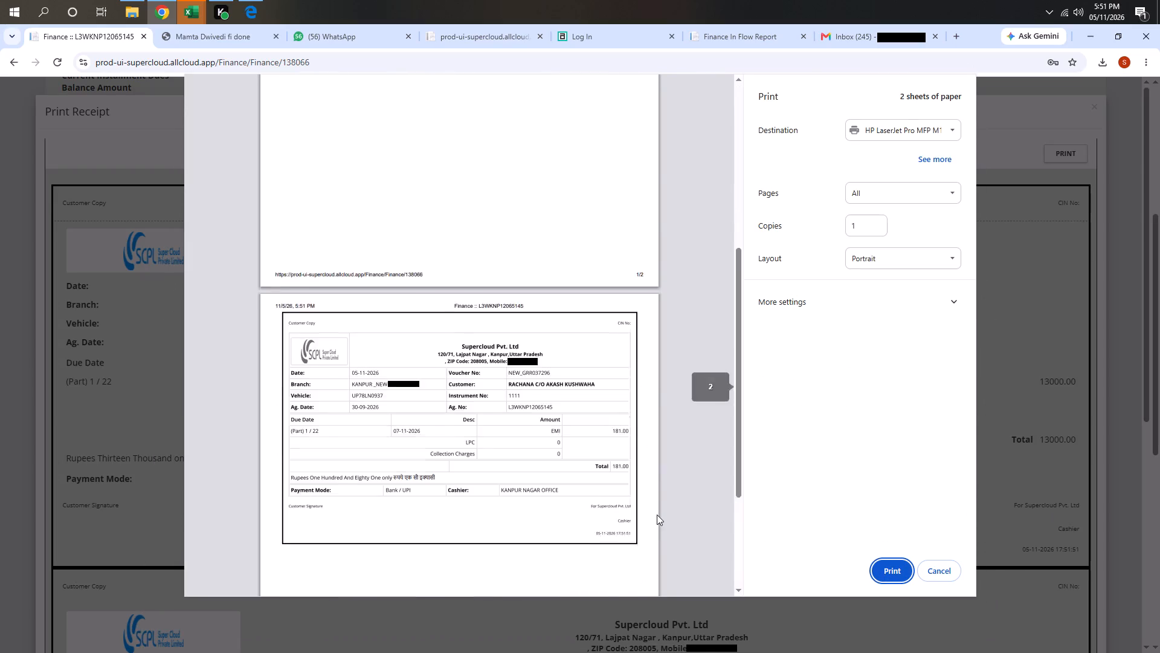
pyautogui.click(888, 579)
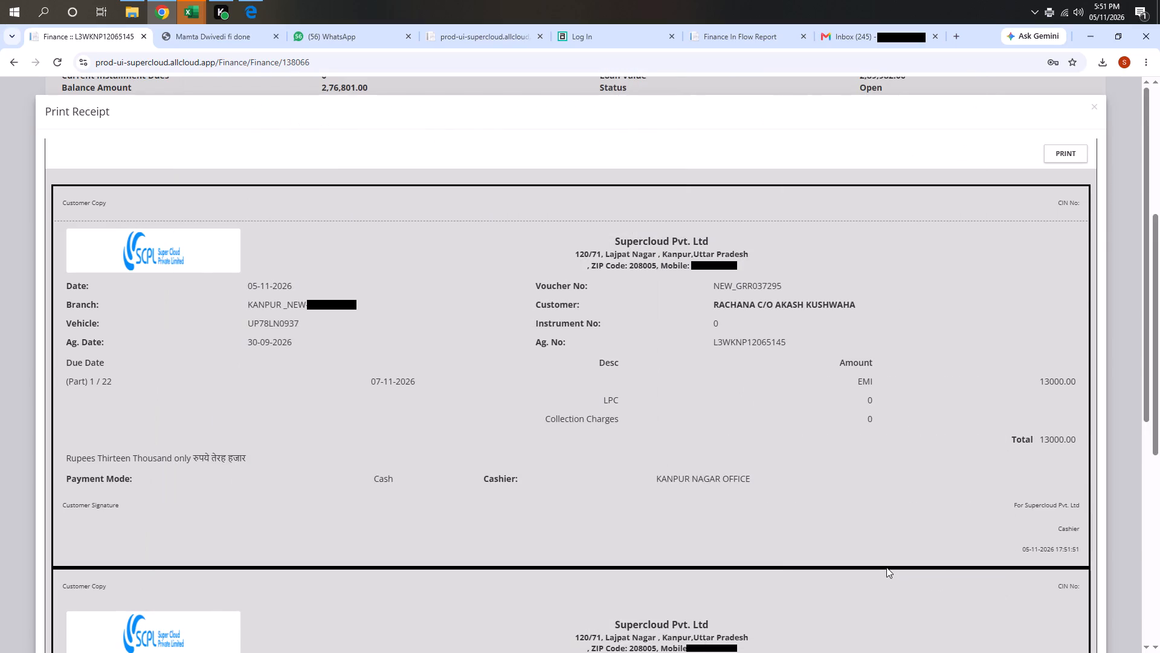
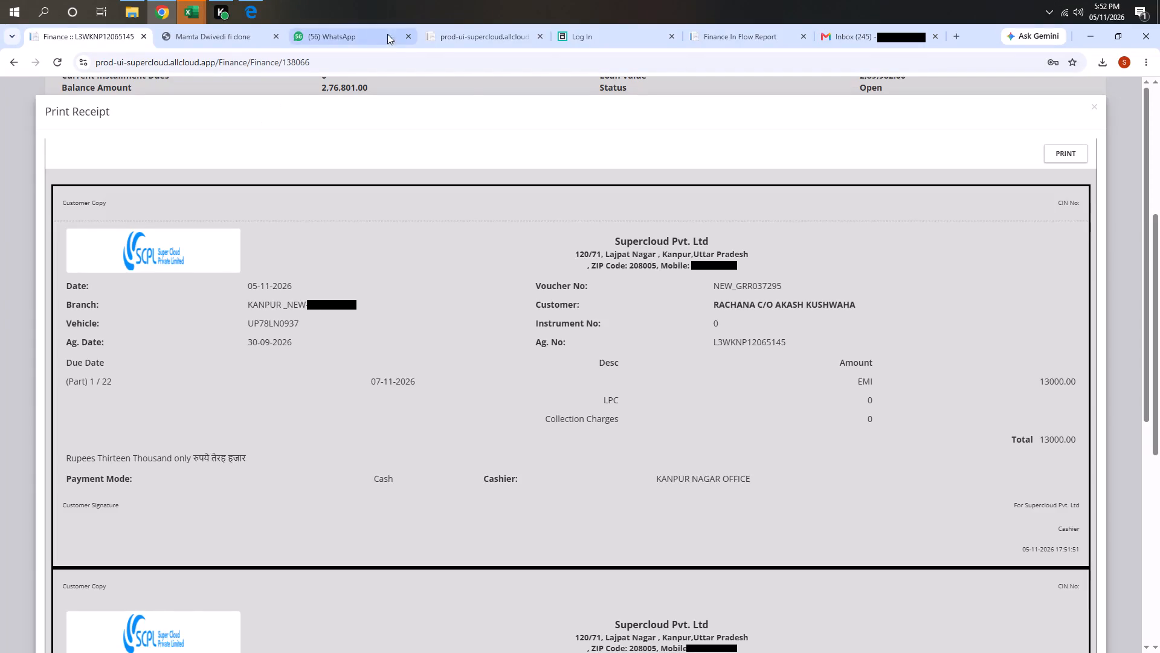
# Close the WhatsApp tab in the browser.
pyautogui.click(408, 37)
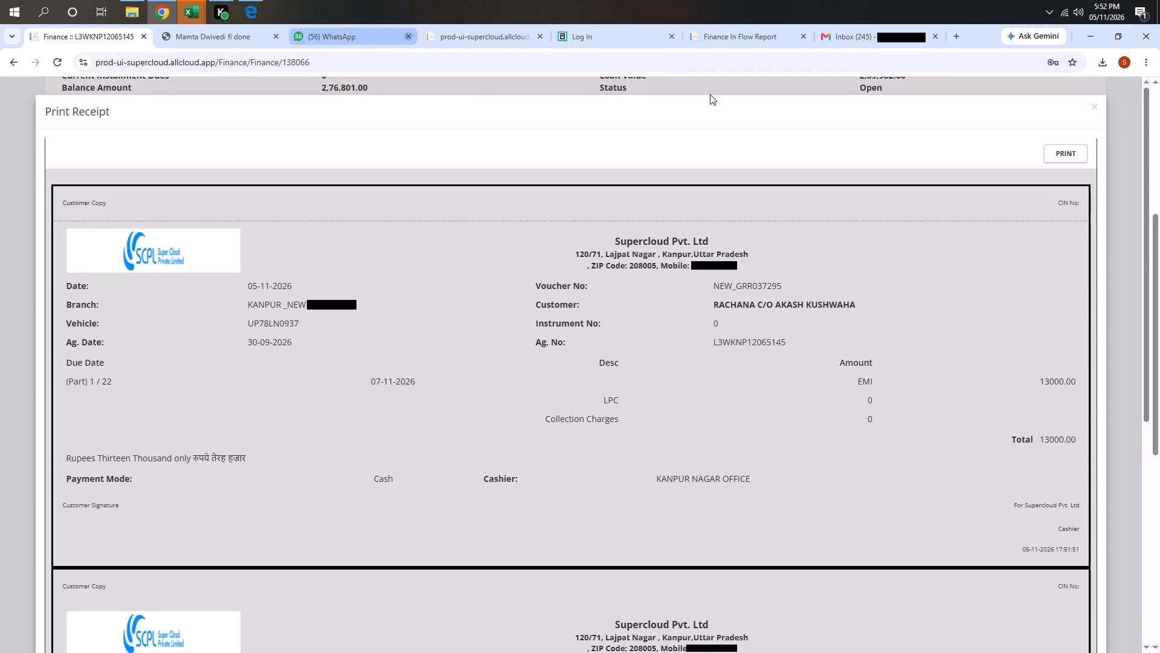